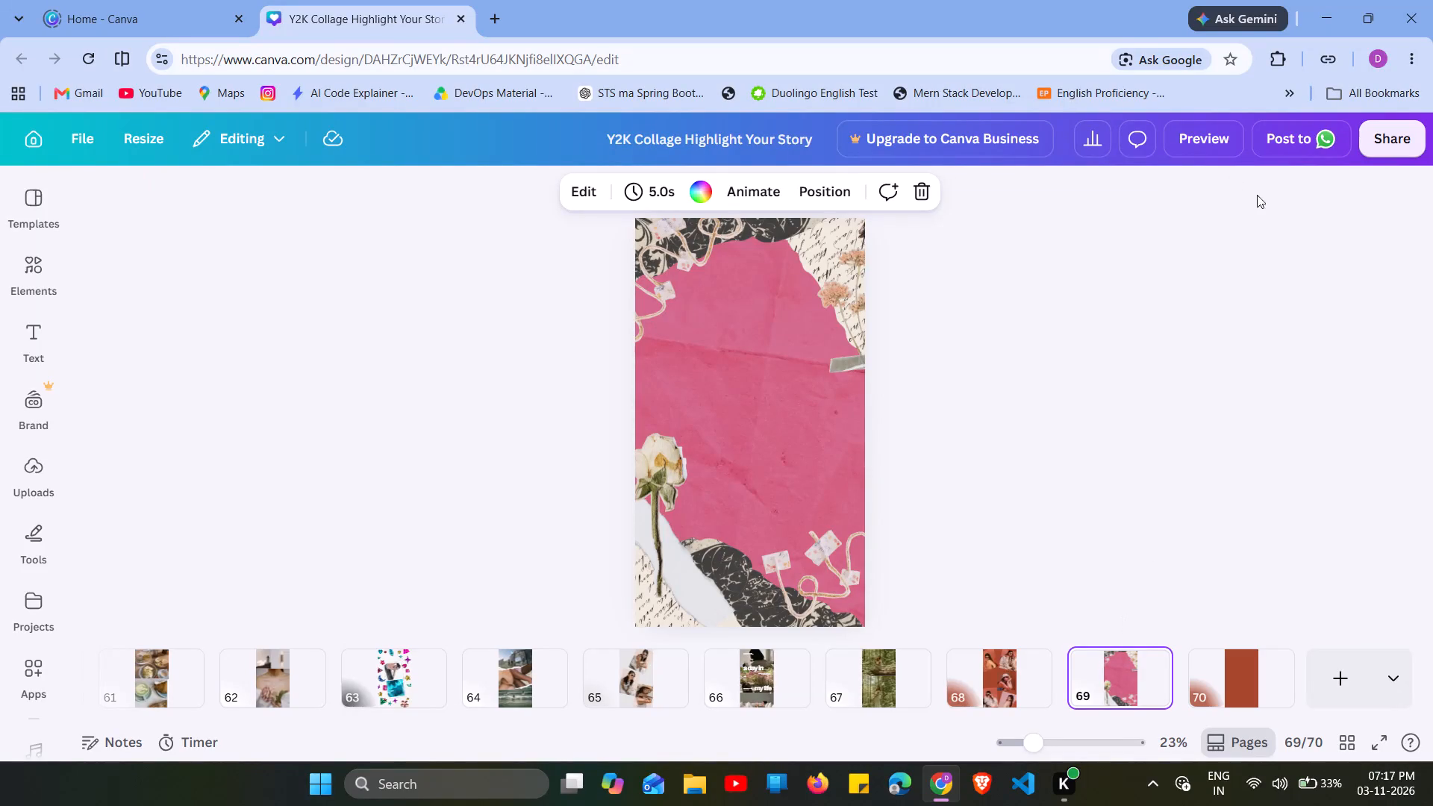
On page 69, move the dried flowers further inside the page and raise the white rose slightly.
left_click_drag(855, 277, 851, 293)
left_click_drag(853, 293, 832, 281)
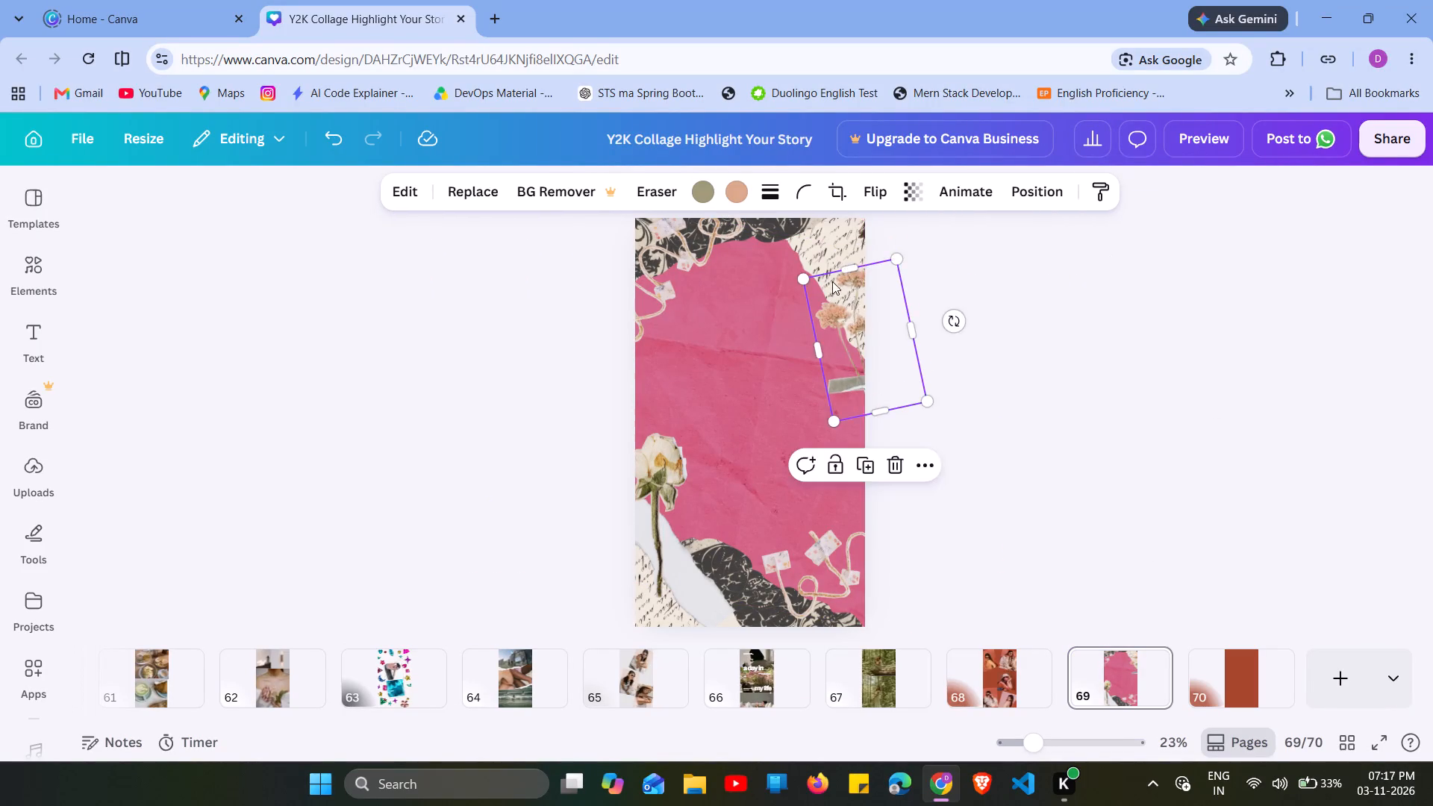
left_click_drag(832, 281, 817, 273)
left_click_drag(674, 484, 690, 463)
Look at pages 68 and 61 of the design, and return to page 69.
left_click_drag(982, 653, 993, 604)
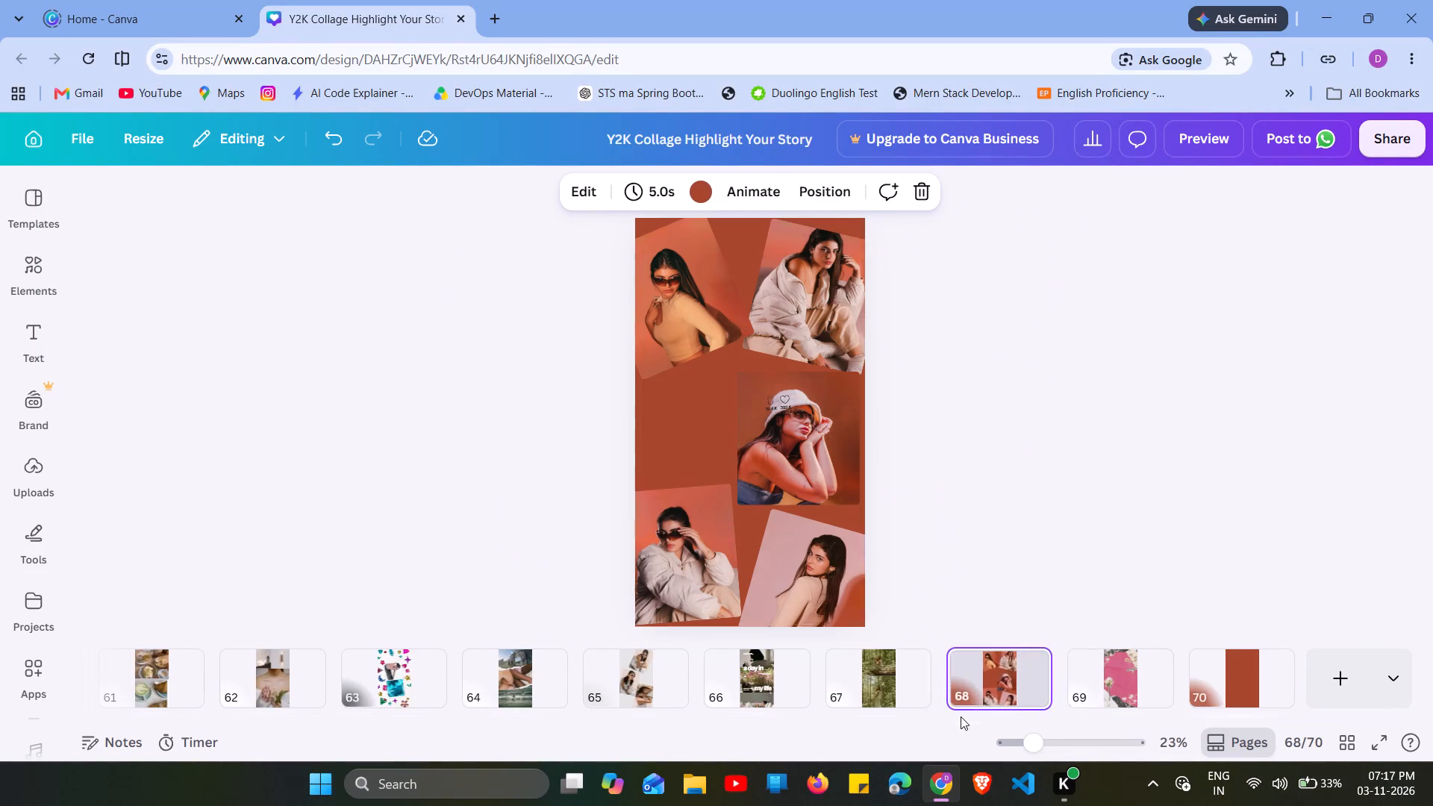
left_click_drag(961, 716, 960, 725)
left_click_drag(943, 790, 954, 725)
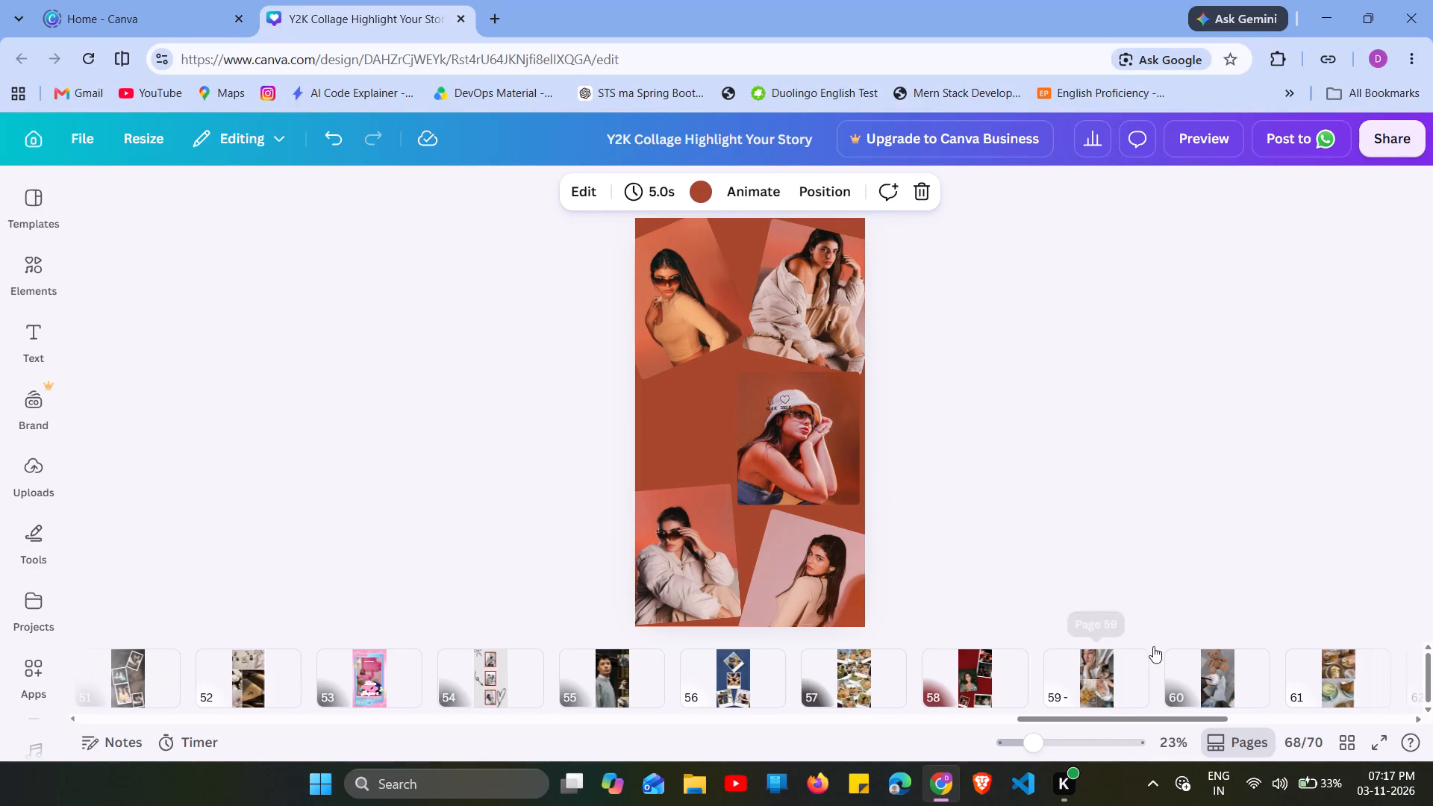
left_click(1153, 646)
left_click(1265, 677)
left_click(1335, 684)
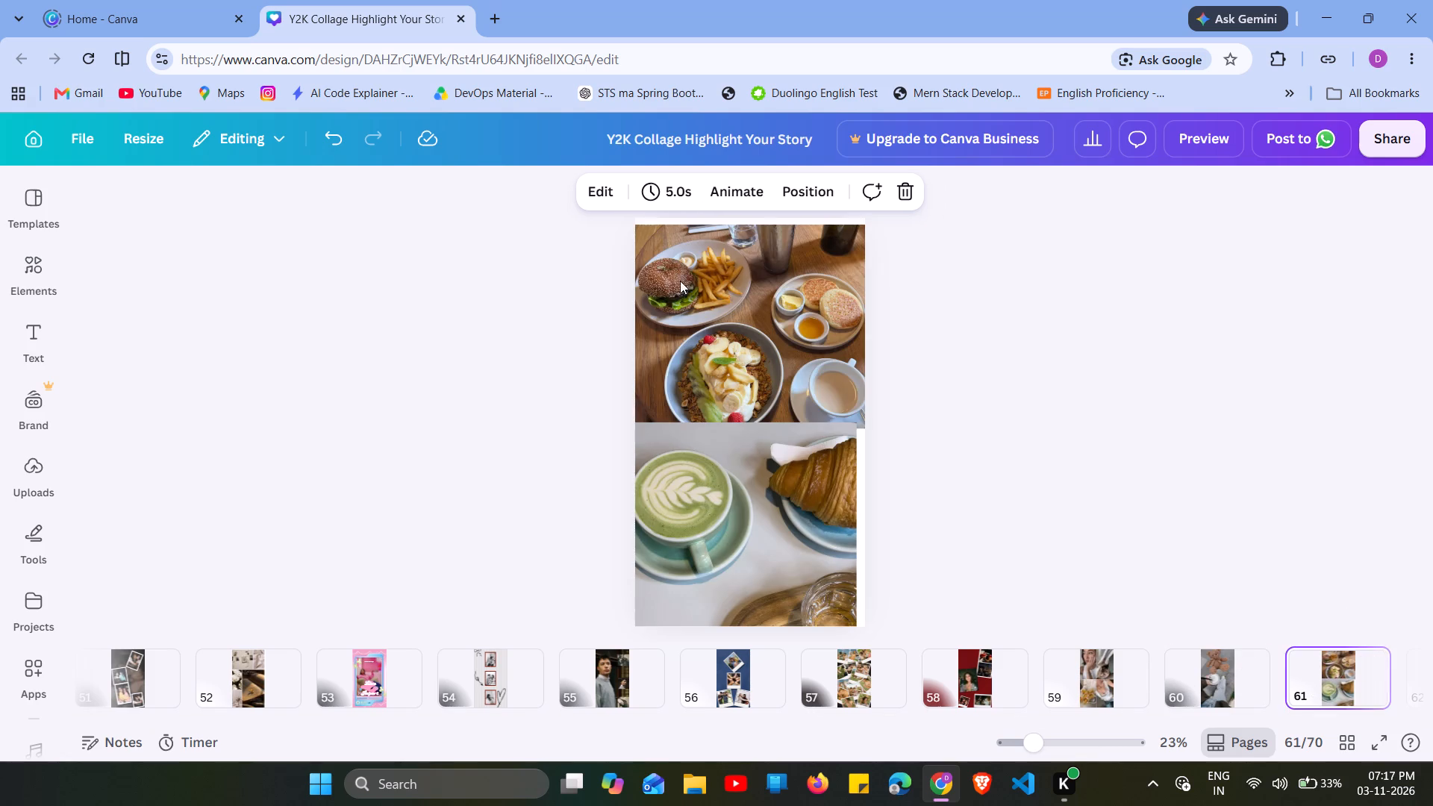
left_click_drag(1130, 719, 1309, 741)
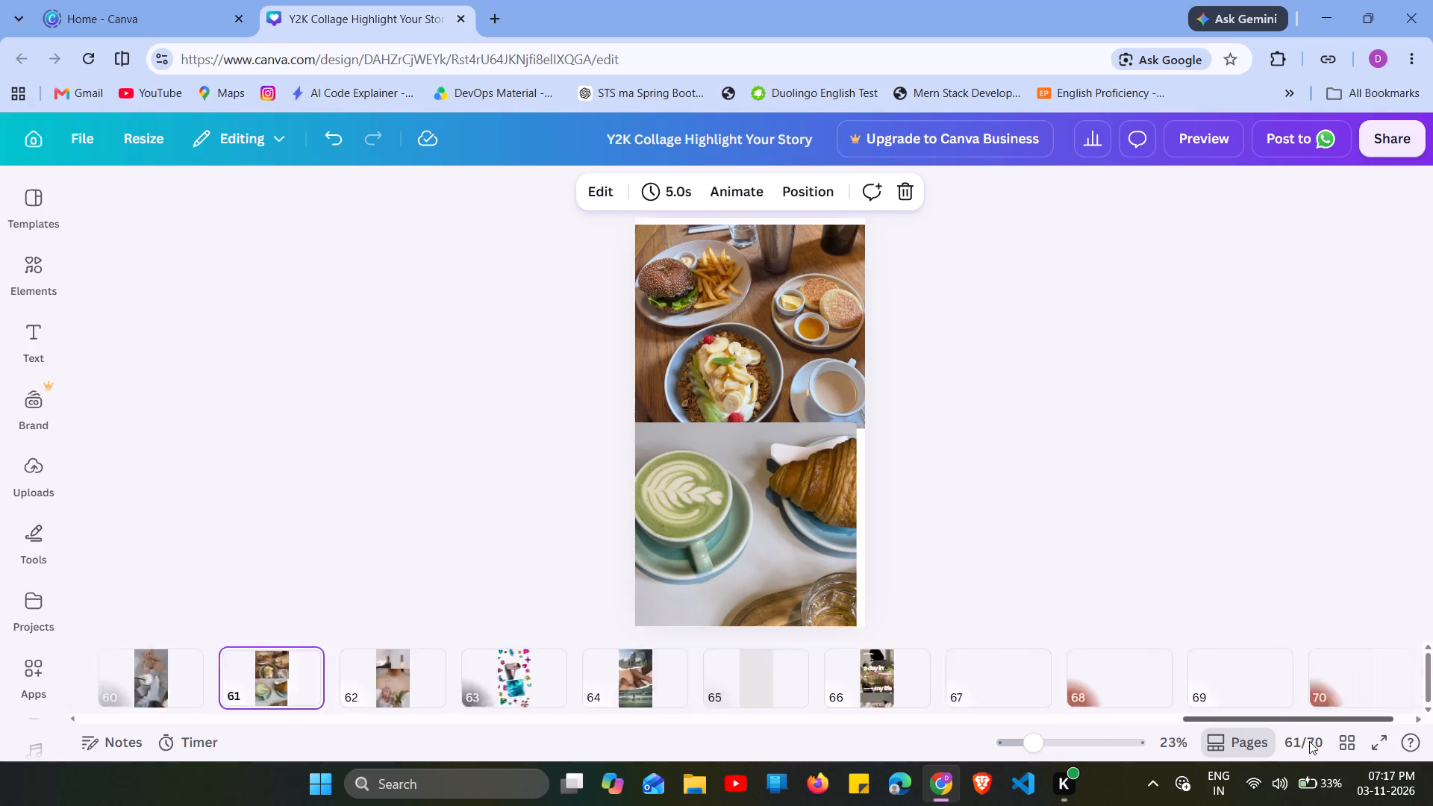
left_click_drag(1309, 741, 1426, 756)
left_click(1123, 626)
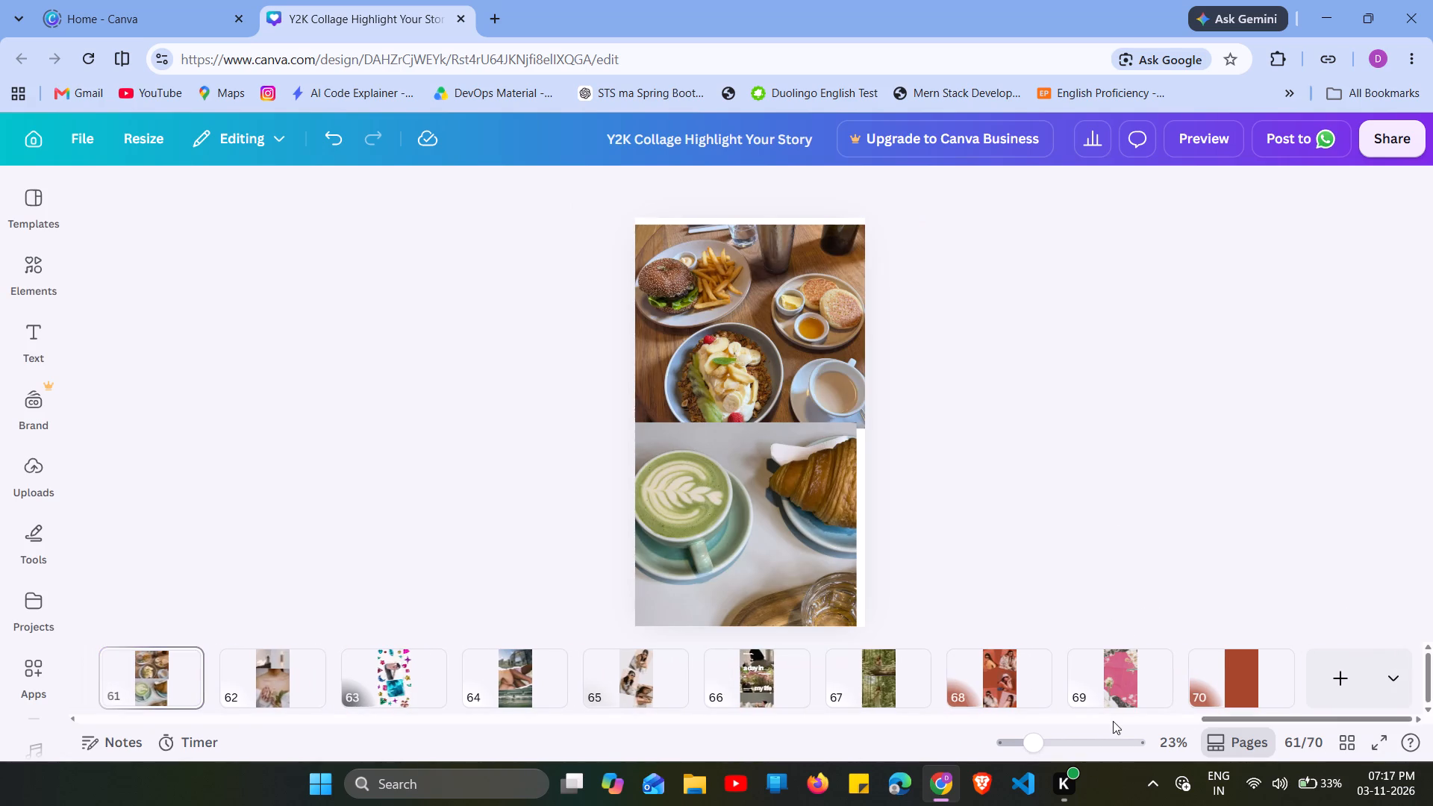
left_click(1113, 721)
left_click_drag(1142, 718, 1432, 715)
left_click(1133, 681)
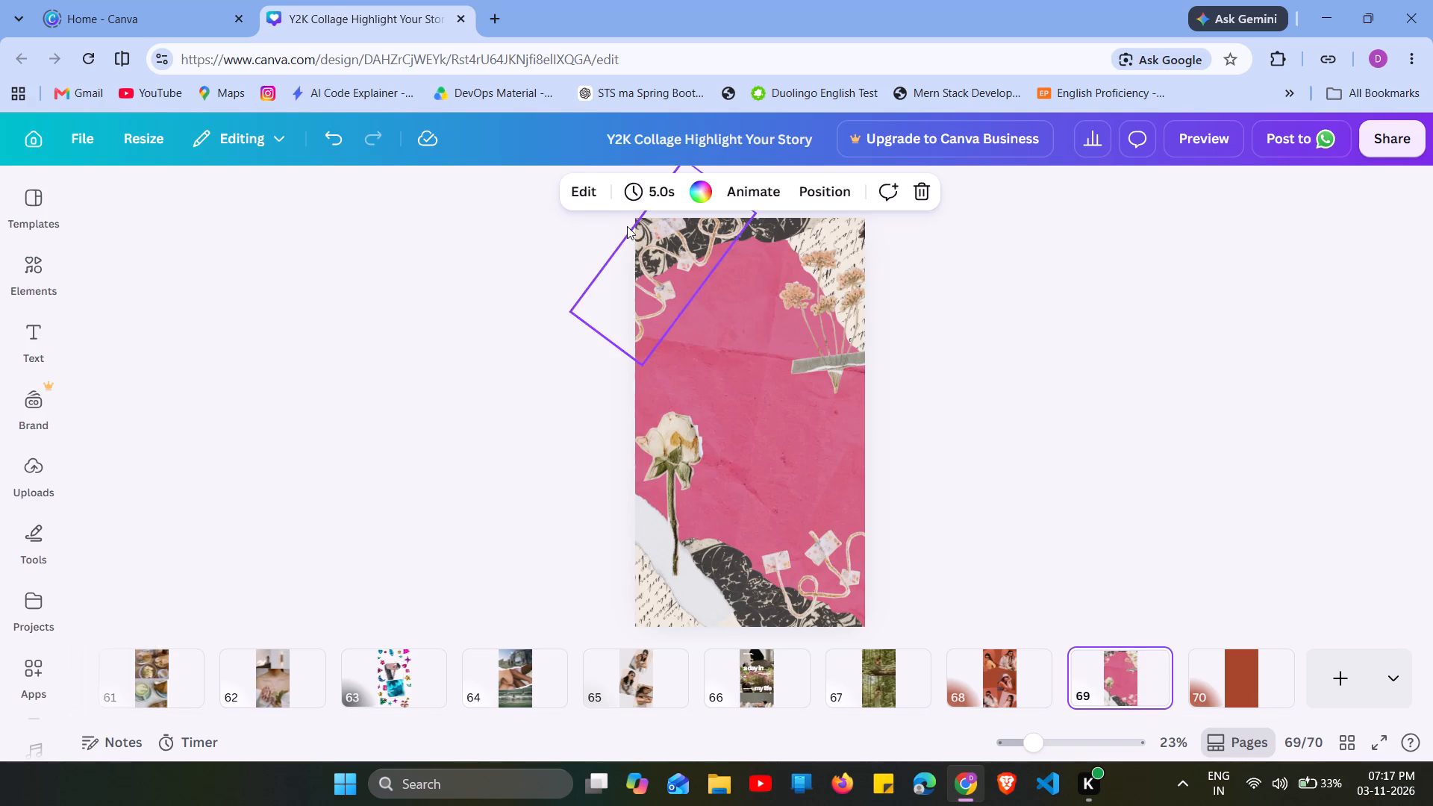
Move the dried flowers, white rose and upper taped string toward the middle of the pink paper.
left_click_drag(857, 354, 799, 391)
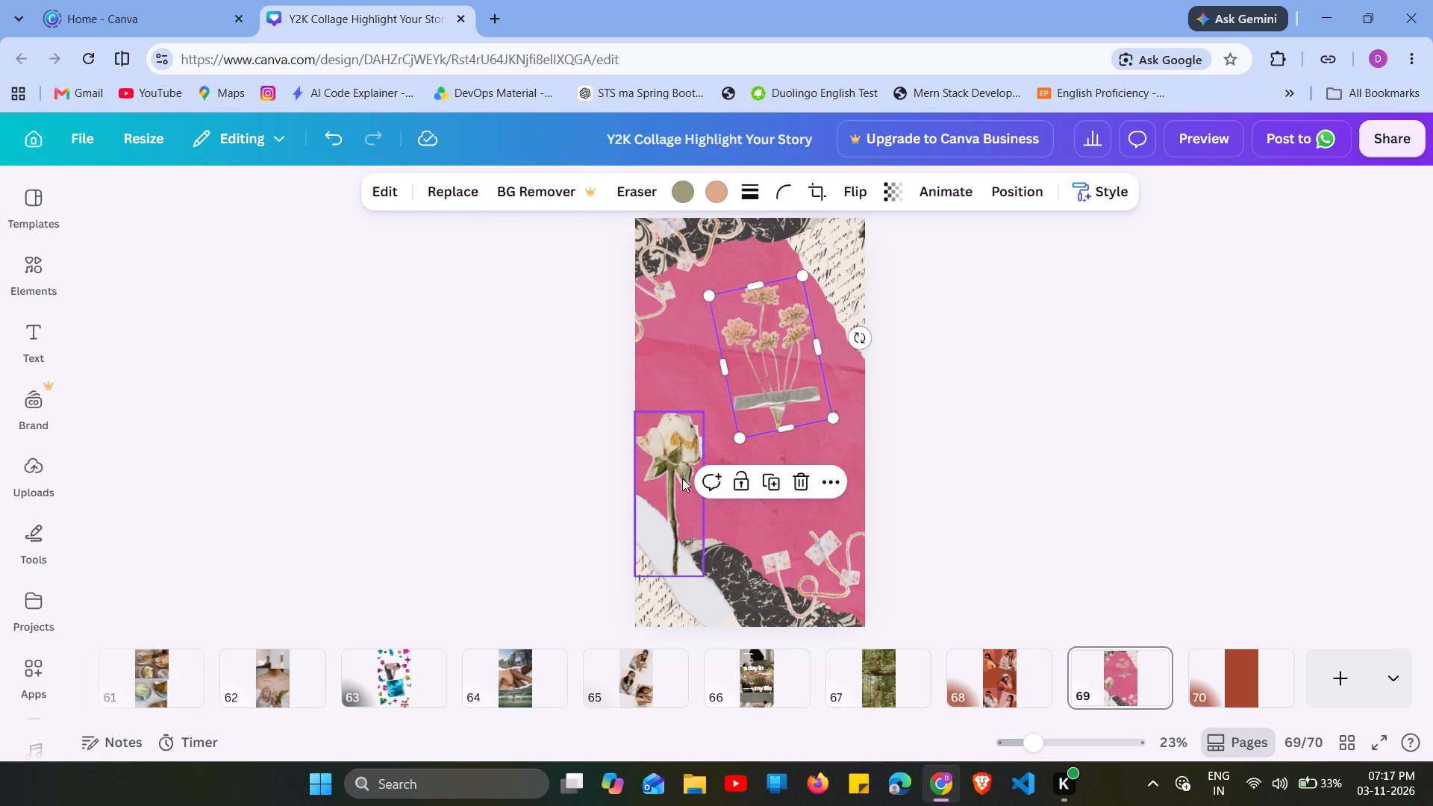
left_click_drag(684, 475, 687, 426)
left_click_drag(681, 269, 712, 409)
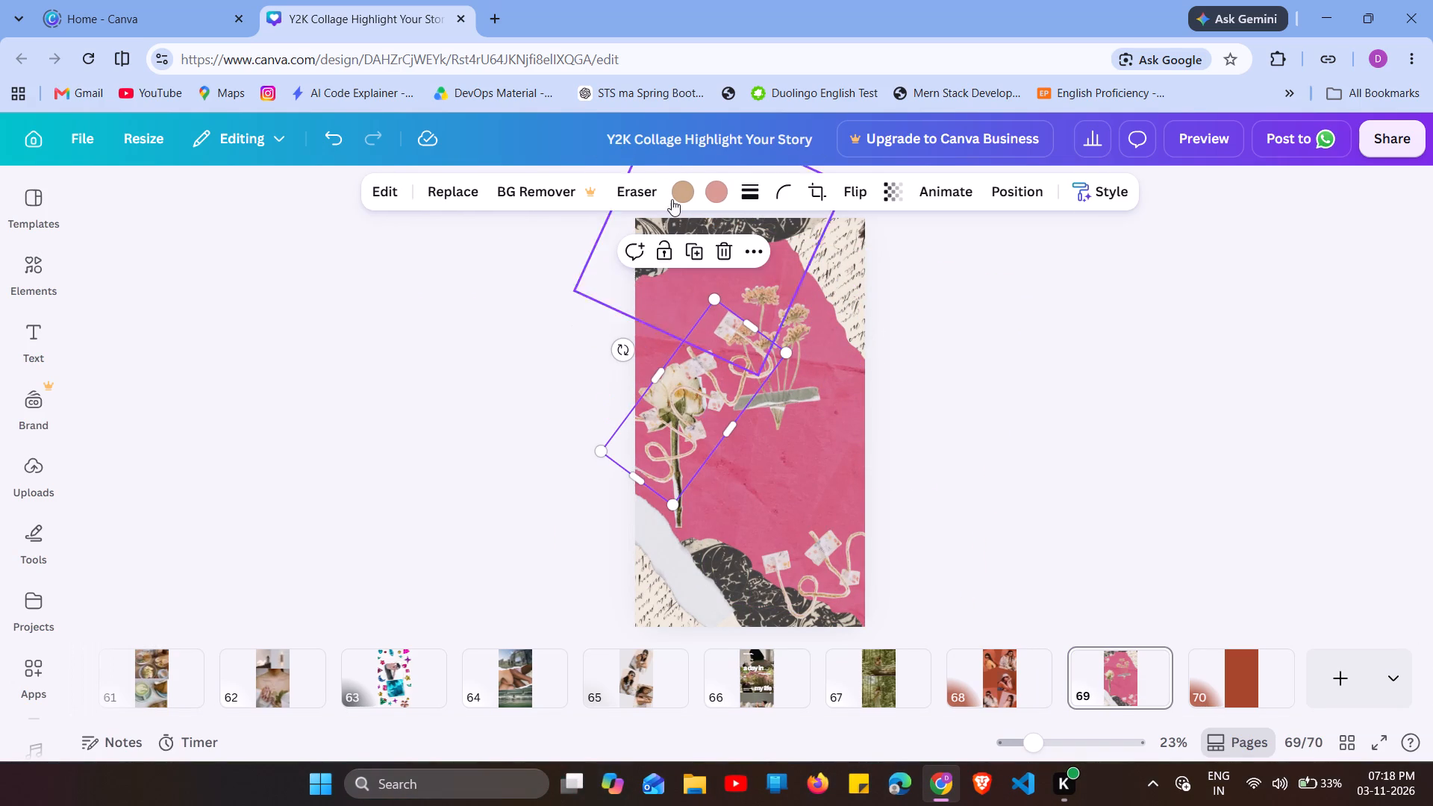
Shift the upper black patterned paper down slightly and the upper handwritten paper inward over the pink paper.
left_click_drag(788, 252, 787, 252)
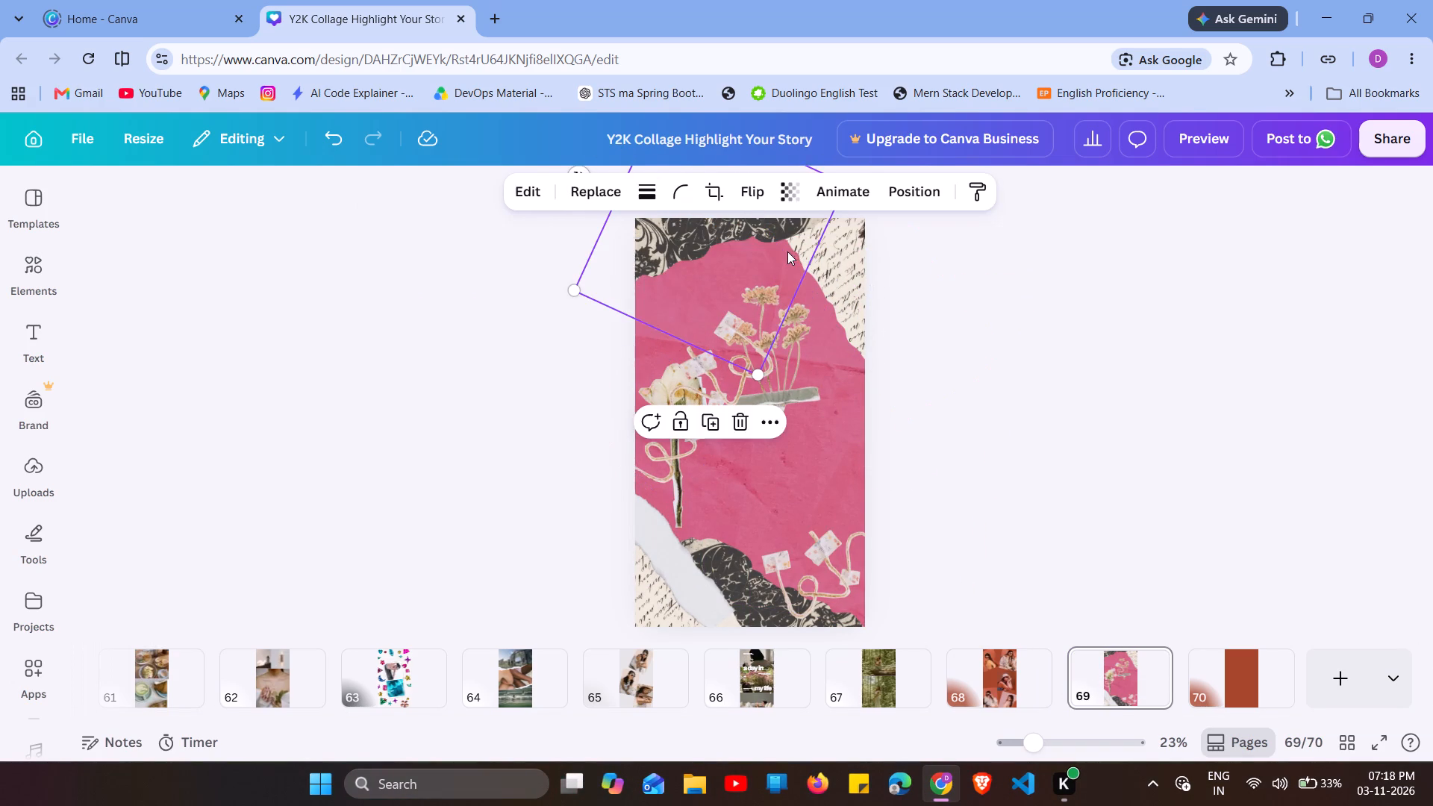
left_click_drag(787, 252, 782, 269)
left_click_drag(849, 272, 818, 302)
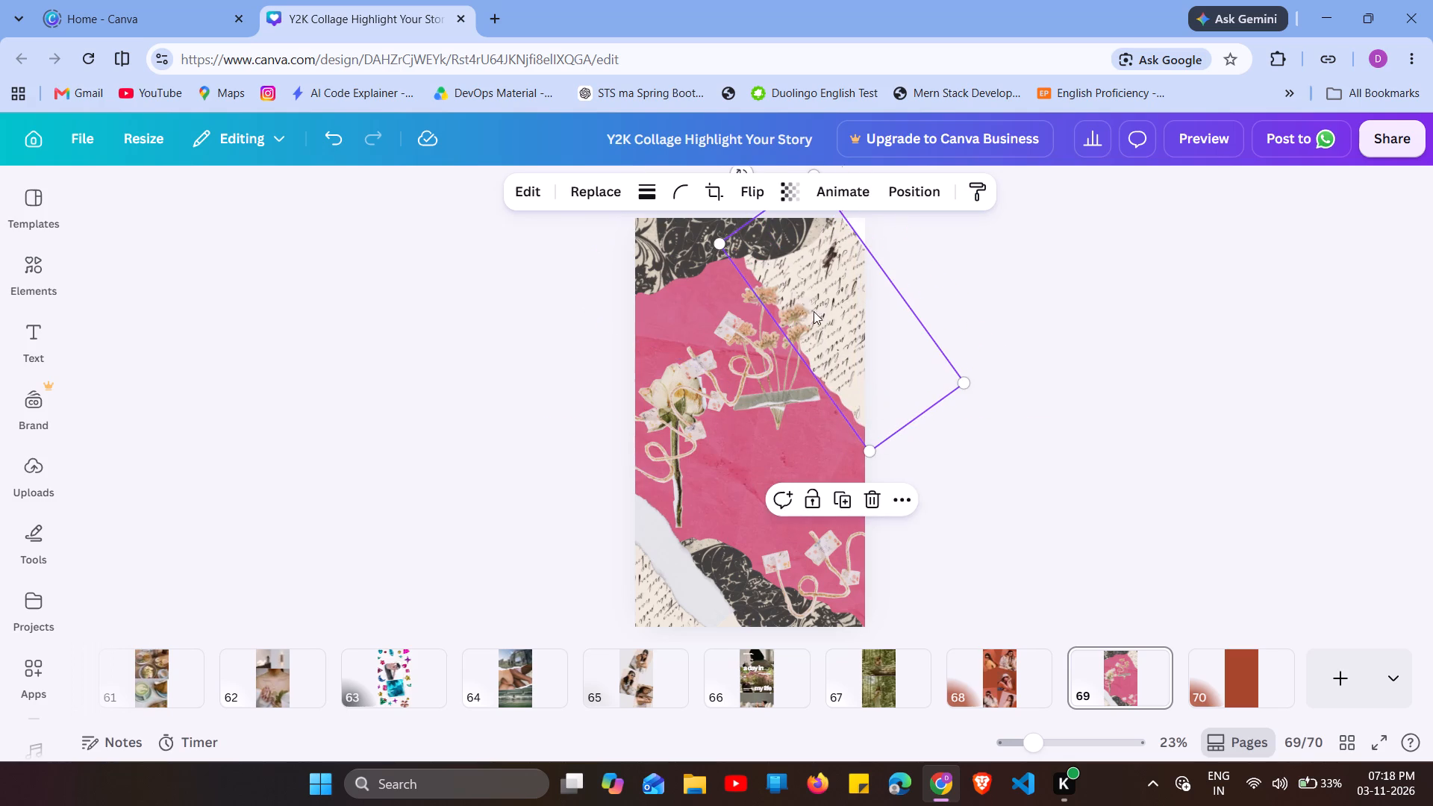
Bring the lower taped string, lower black patterned paper and lower handwritten paper up toward the page's centre.
left_click_drag(852, 572, 784, 433)
left_click_drag(749, 604, 755, 599)
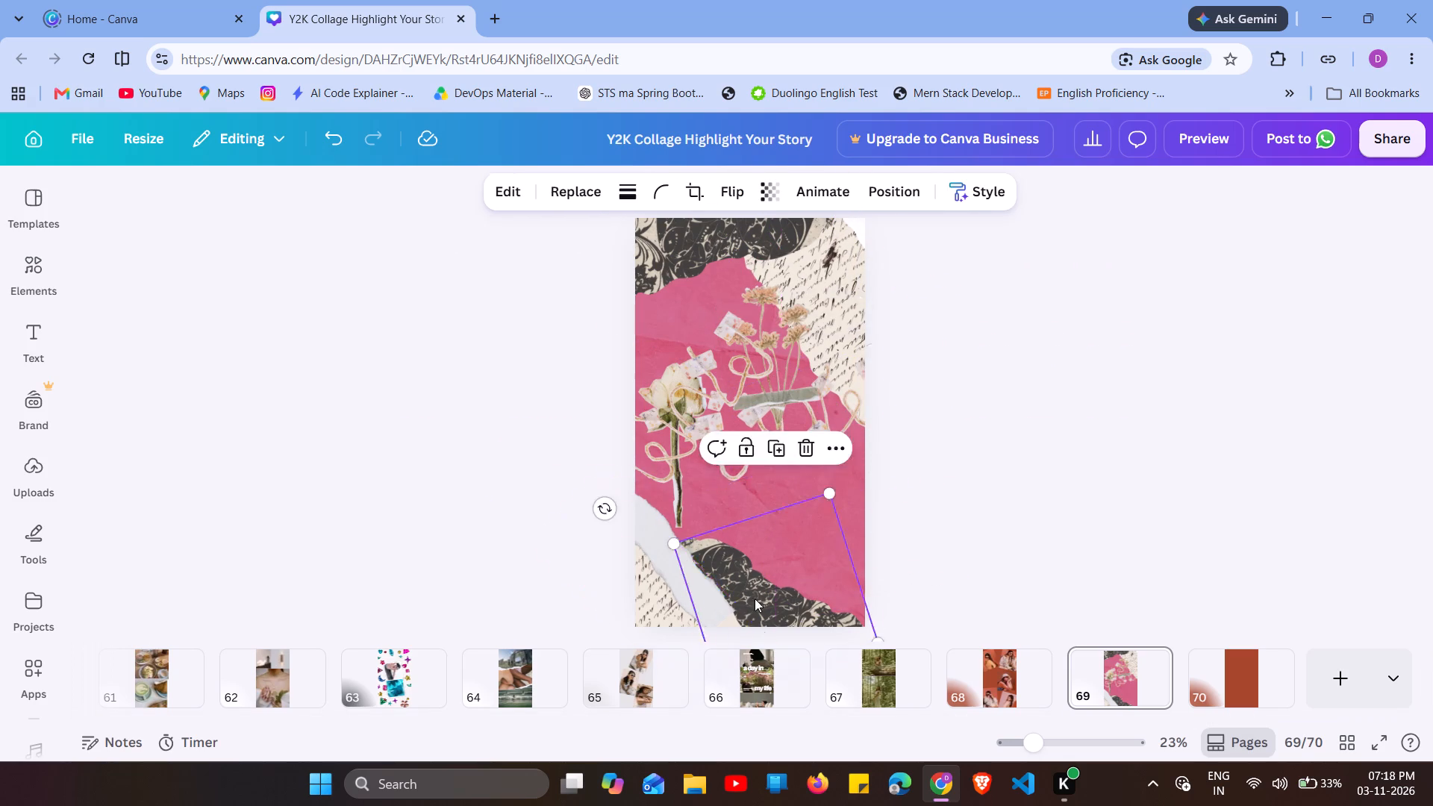
left_click_drag(755, 599, 787, 504)
left_click_drag(667, 617, 701, 536)
Adjust the two taped strings and the surrounding papers so they overlap around the page's middle.
left_click_drag(764, 377, 769, 407)
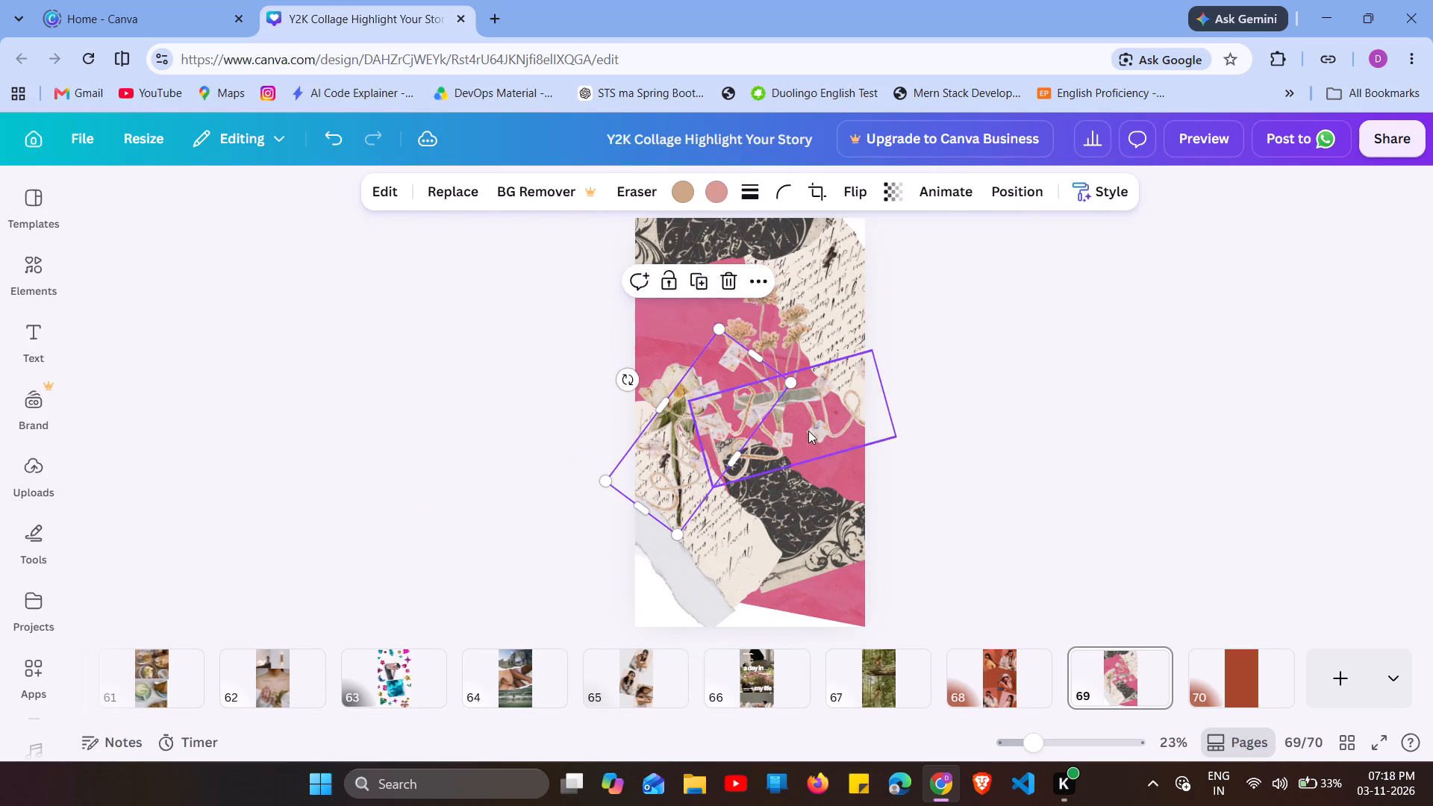
left_click_drag(840, 433, 825, 385)
left_click_drag(808, 360, 803, 380)
left_click_drag(807, 432, 806, 413)
left_click_drag(799, 375, 799, 396)
left_click_drag(800, 463, 799, 474)
left_click_drag(767, 469, 772, 429)
left_click_drag(749, 374, 737, 392)
left_click_drag(725, 445, 733, 415)
left_click_drag(772, 387, 776, 413)
Shift the lower black patterned paper and the pink background paper upward around the taped strings.
left_click(734, 475)
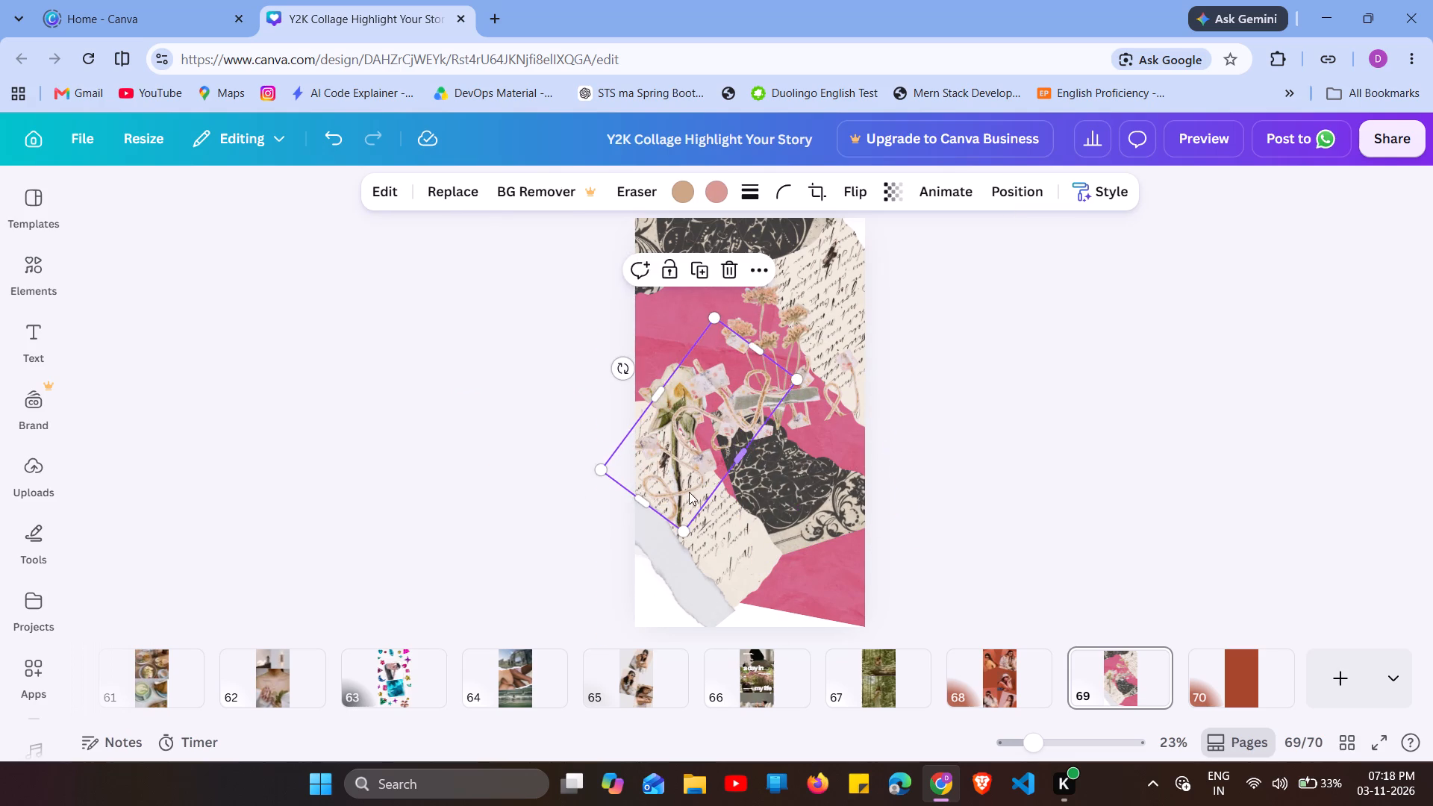
left_click_drag(687, 493, 688, 462)
left_click_drag(699, 405, 727, 366)
left_click_drag(790, 334, 780, 366)
left_click_drag(767, 457, 772, 469)
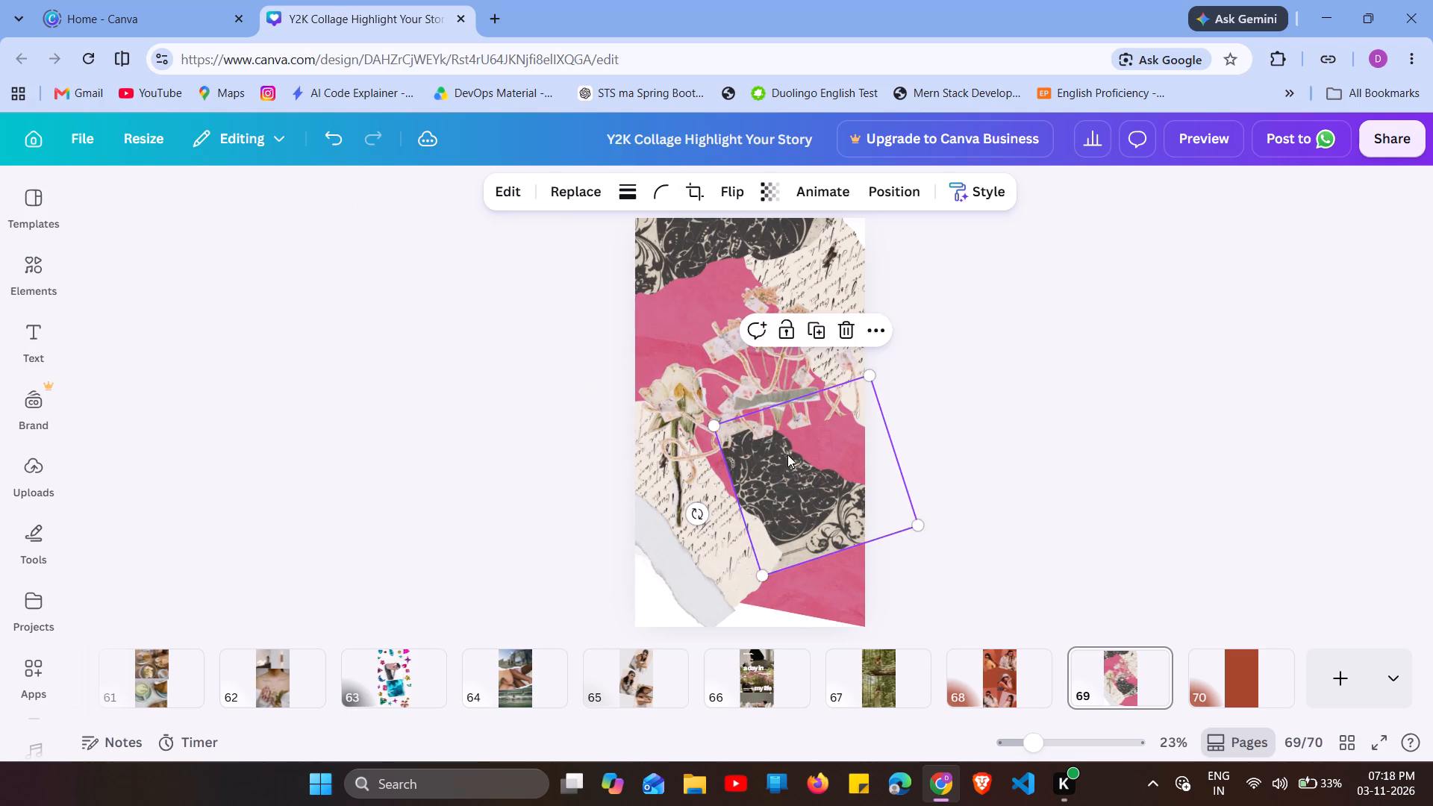
left_click_drag(807, 431, 819, 396)
left_click_drag(789, 349, 769, 385)
left_click_drag(751, 470, 749, 438)
Lower the upper taped string over the rose stem and nudge the lower handwritten paper up toward the centre.
left_click_drag(675, 516, 675, 519)
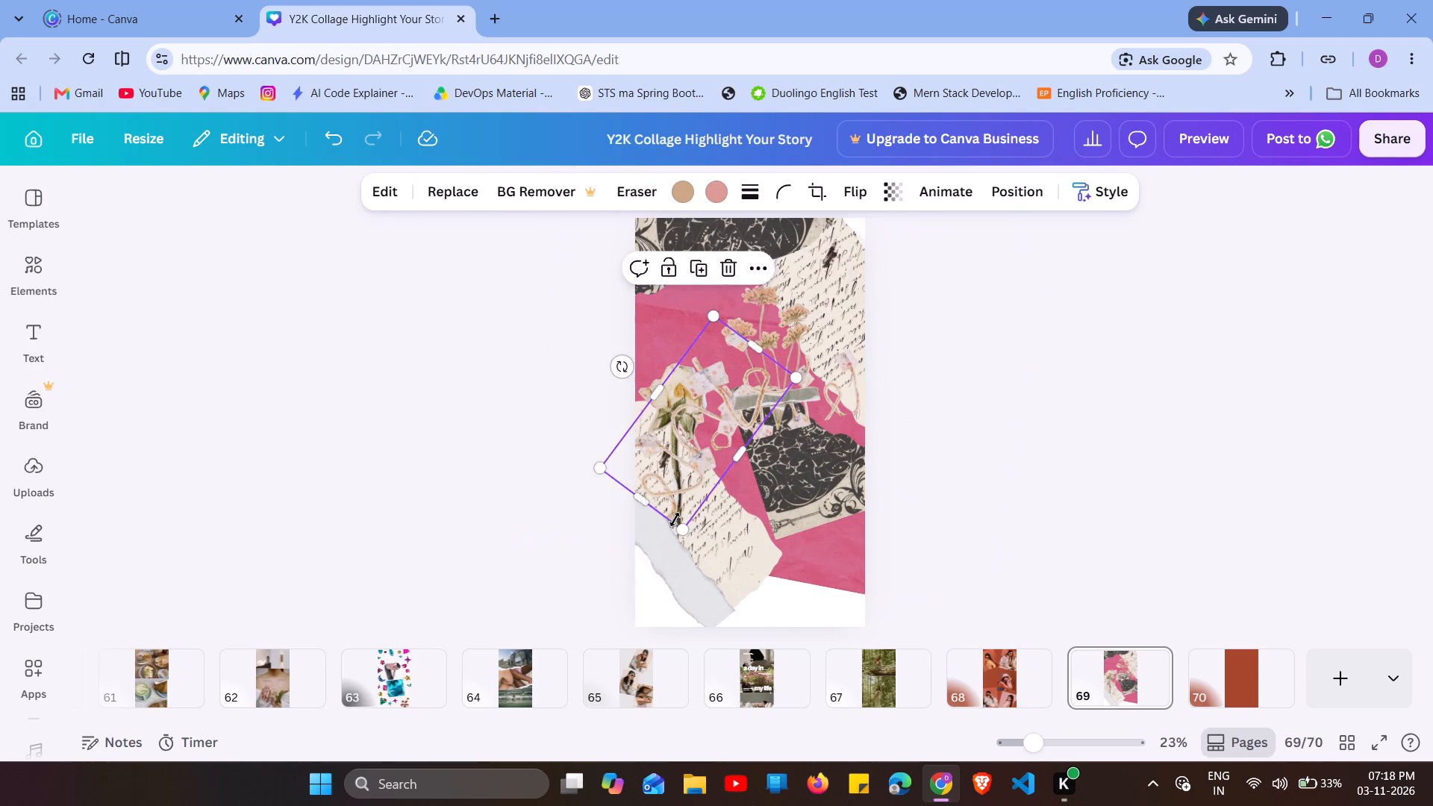
left_click_drag(675, 519, 675, 536)
left_click_drag(724, 554, 737, 530)
Reposition the dried flowers higher and further left, above the white rose.
left_click_drag(810, 412, 798, 441)
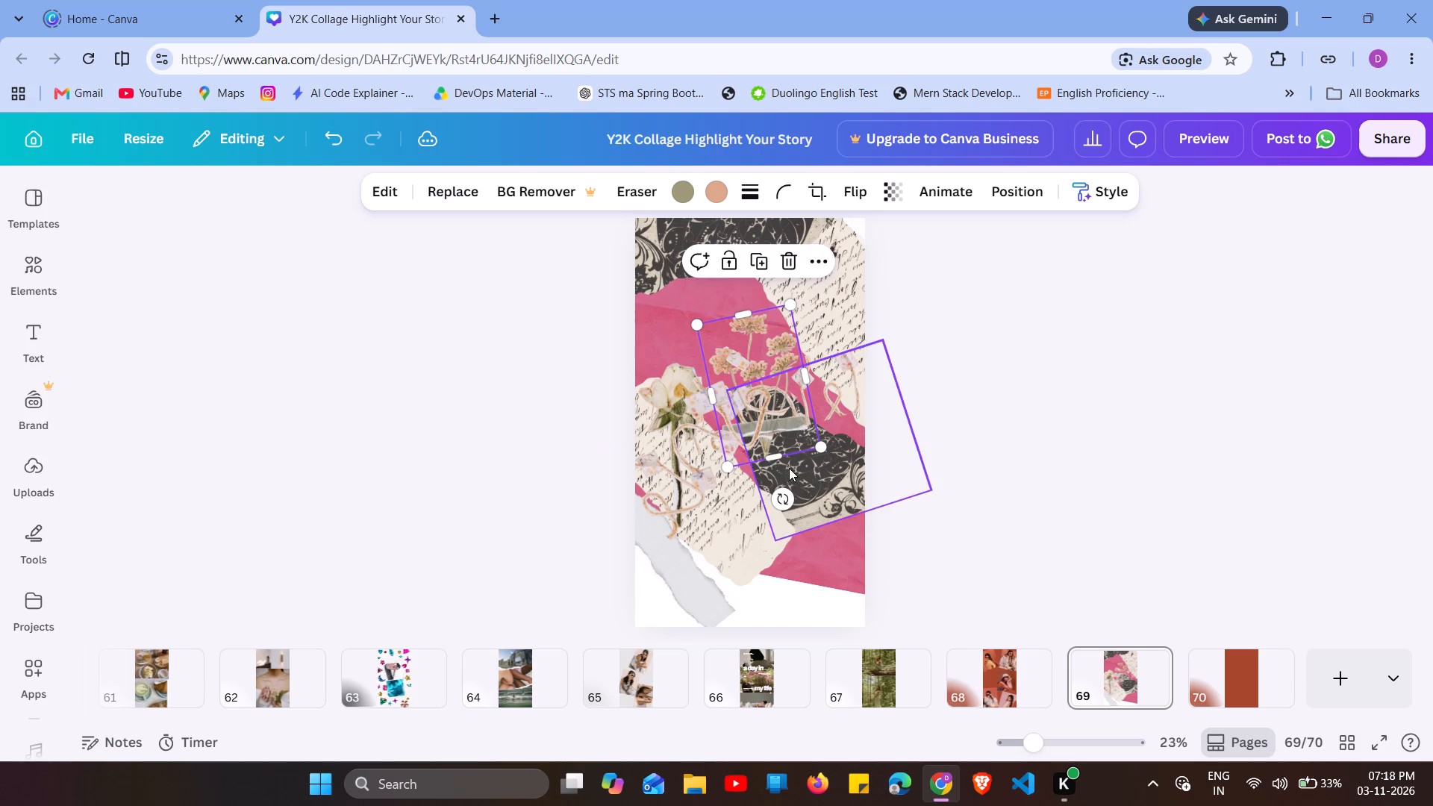
left_click_drag(798, 439, 802, 411)
left_click_drag(797, 349, 790, 377)
left_click_drag(756, 444, 755, 403)
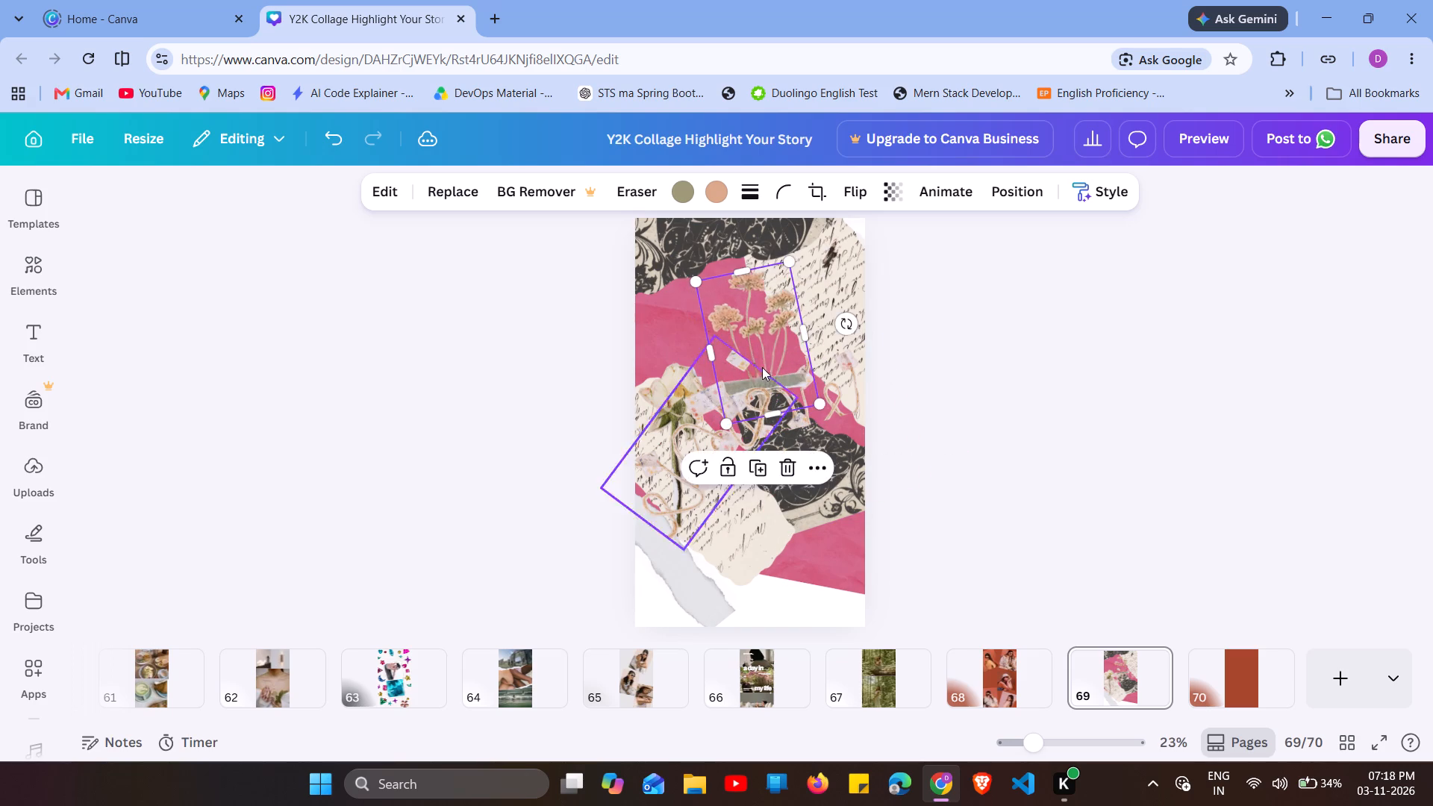
left_click_drag(772, 334, 772, 321)
left_click_drag(782, 296, 773, 325)
left_click_drag(746, 407, 733, 385)
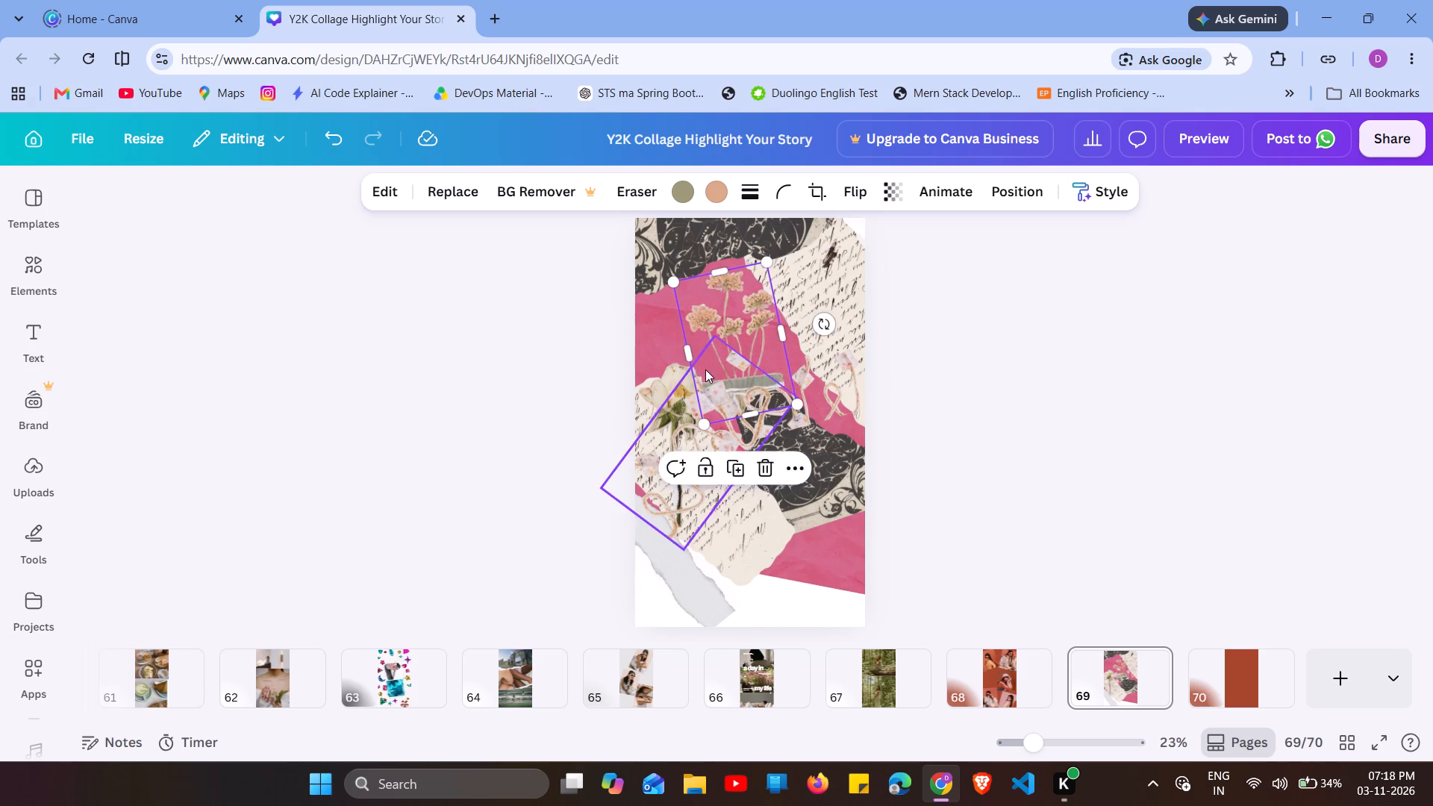
left_click_drag(701, 366, 700, 343)
left_click_drag(689, 338, 686, 359)
left_click_drag(713, 430, 749, 401)
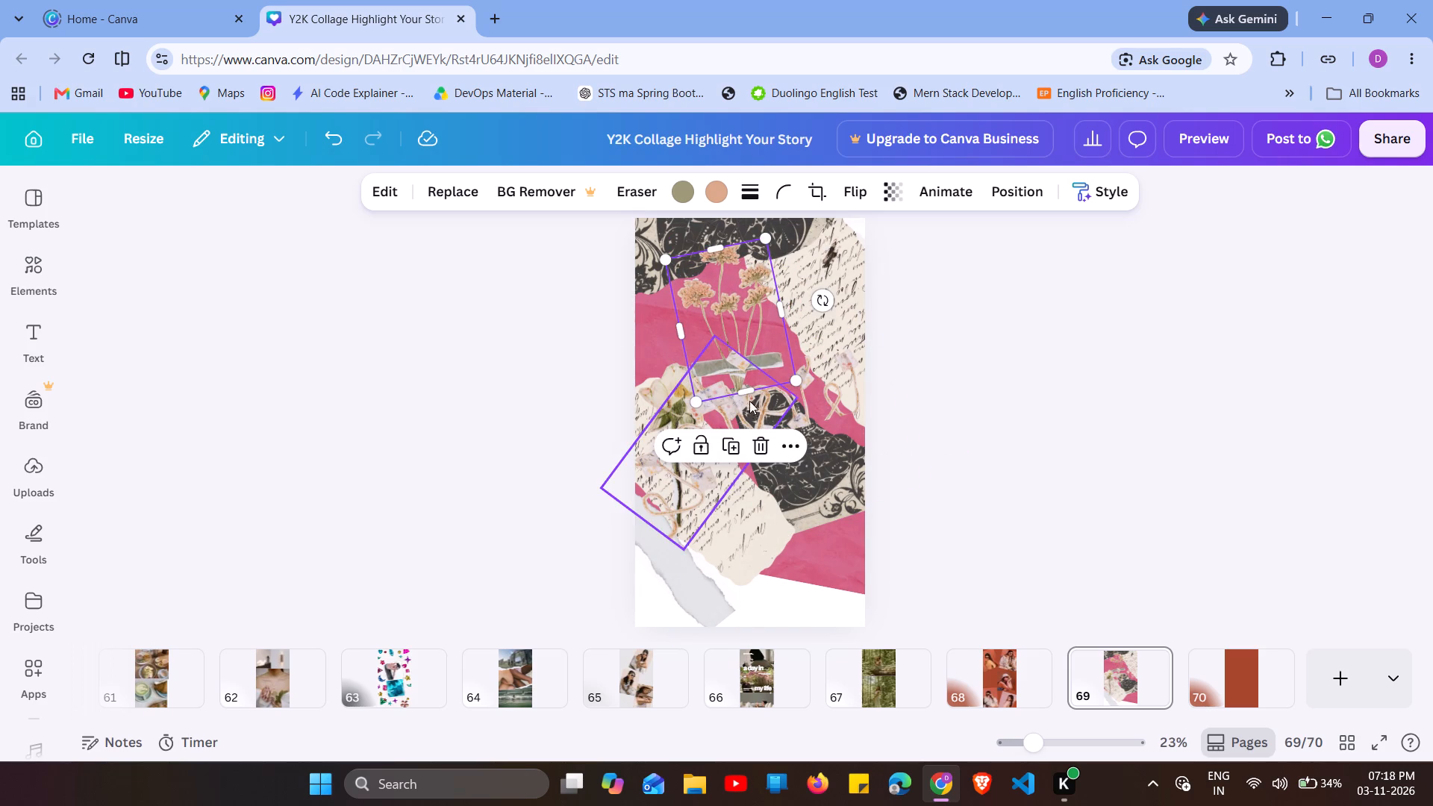
left_click_drag(749, 401, 760, 380)
Move the upper handwritten paper left, further over the pink paper.
left_click_drag(809, 319, 780, 313)
left_click(672, 340)
left_click(683, 347)
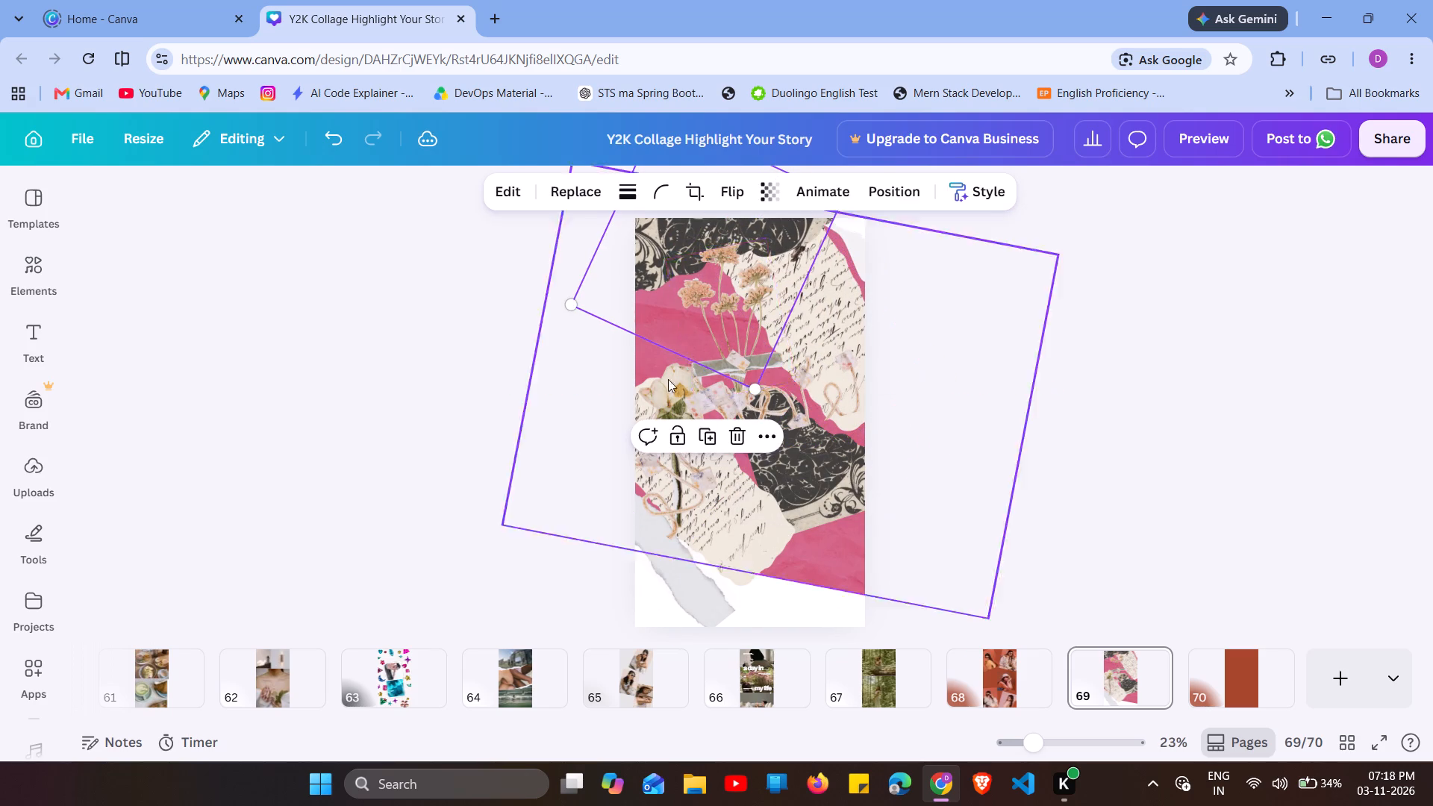
Place the lower handwritten paper in the page's bottom-left corner with the grey torn strip beside it, and lower the black patterned paper.
left_click_drag(703, 549, 712, 532)
left_click_drag(669, 587, 732, 603)
left_click_drag(756, 508, 723, 520)
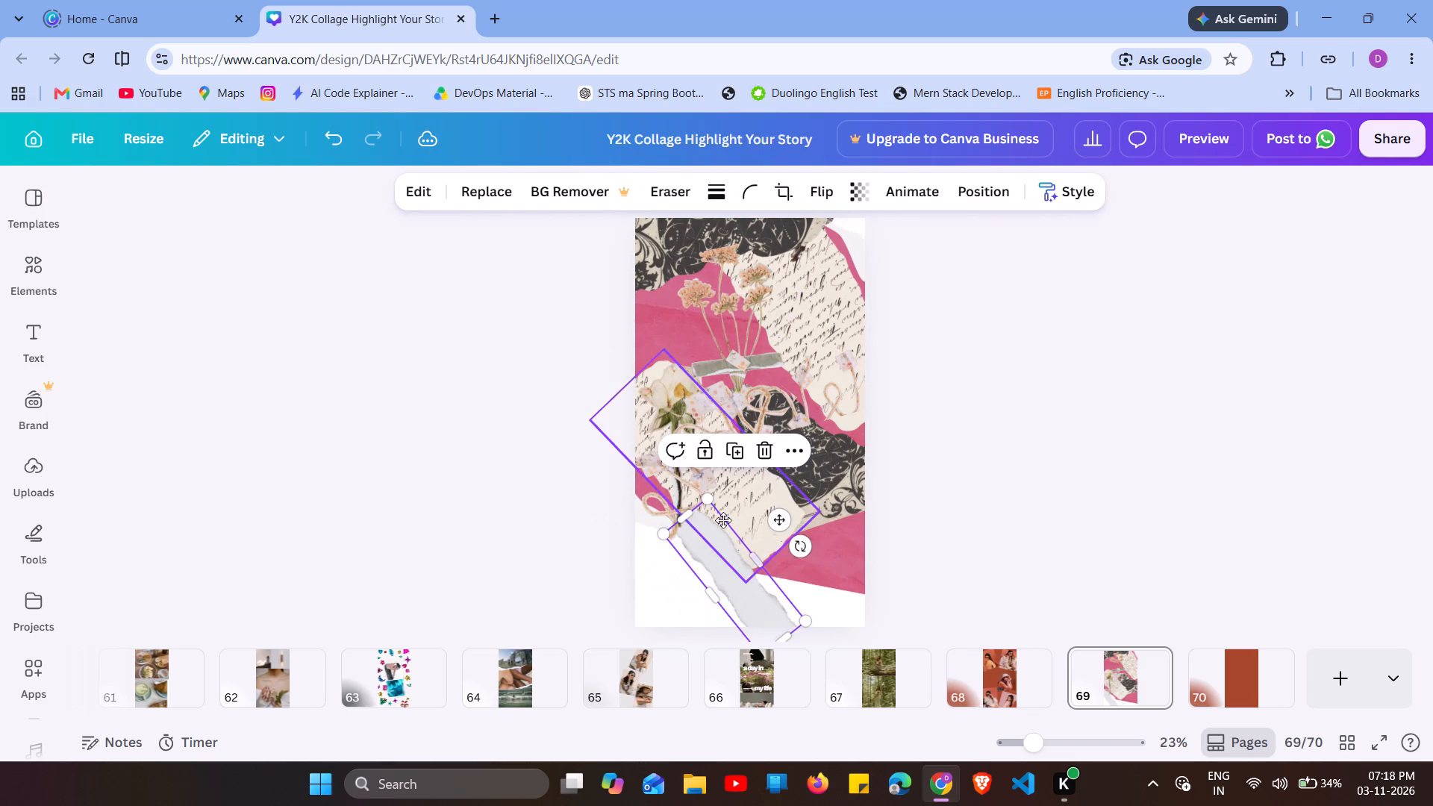
left_click_drag(723, 520, 677, 549)
left_click_drag(740, 592, 781, 542)
left_click_drag(667, 547, 682, 581)
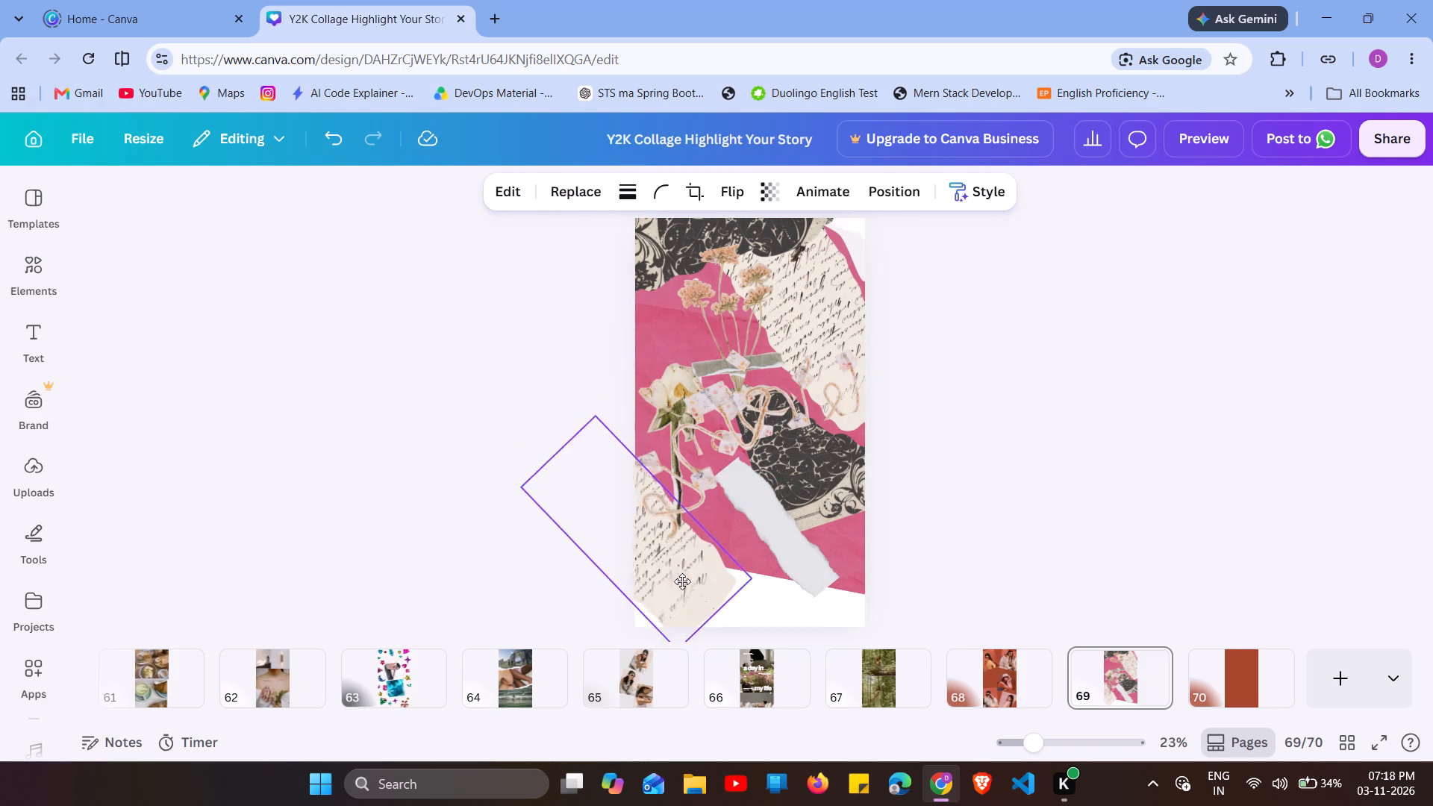
left_click_drag(682, 581, 685, 593)
left_click_drag(785, 522, 746, 549)
left_click_drag(814, 470, 814, 506)
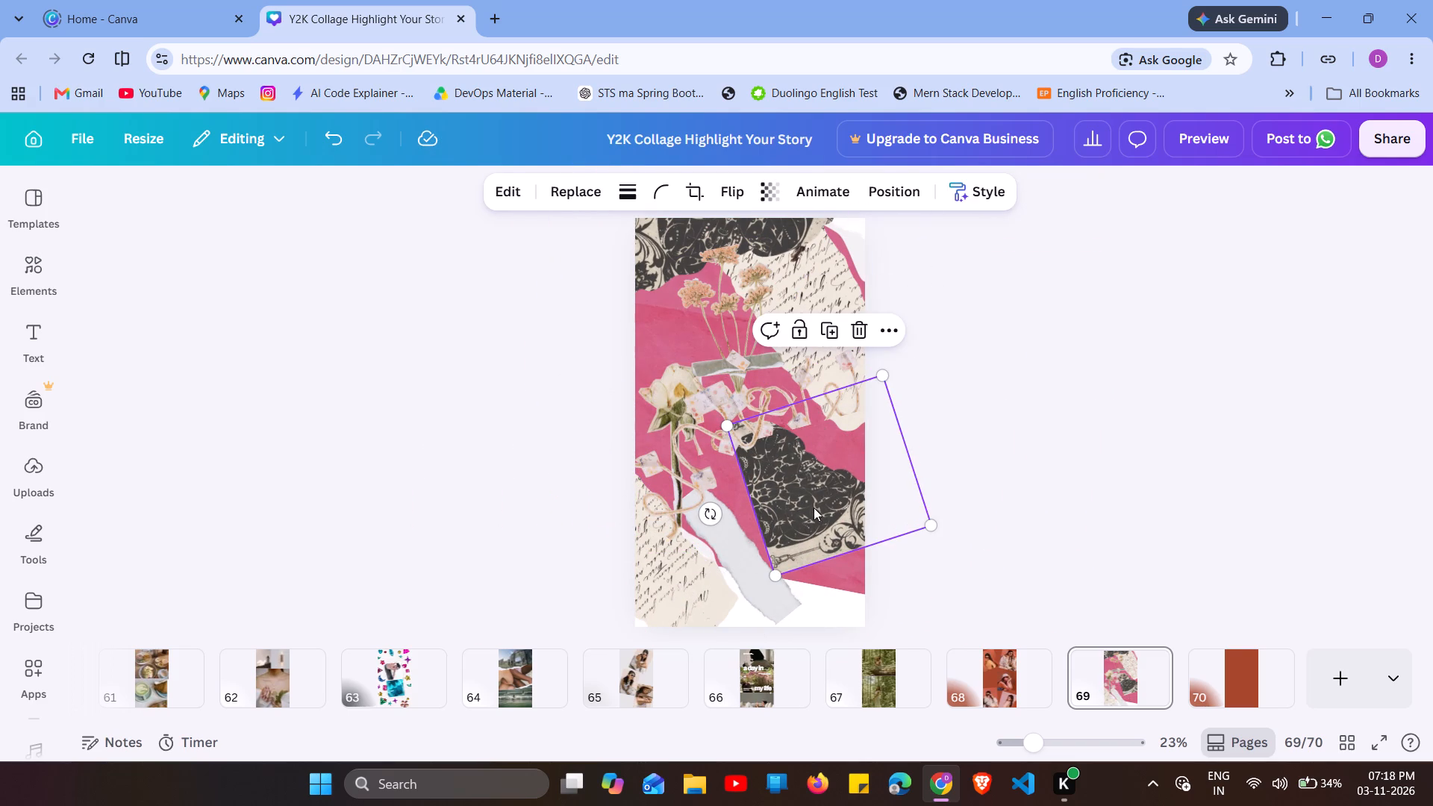
Narrow the dried-flower image and nudge it up near the top of the page.
left_click_drag(781, 377, 775, 345)
left_click_drag(725, 301, 725, 337)
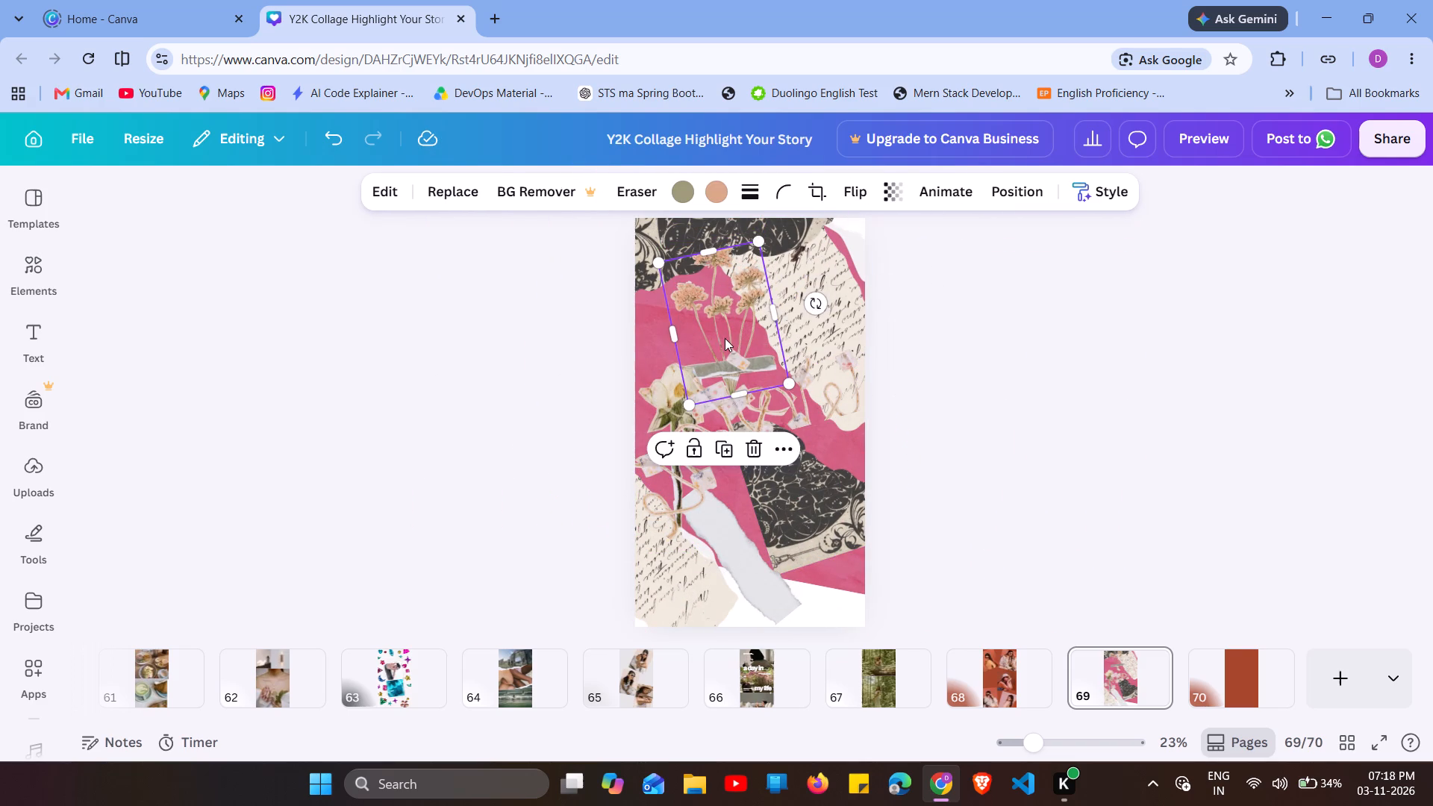
left_click_drag(725, 334, 725, 319)
left_click_drag(767, 266, 753, 290)
Raise the upper taped string and move the upper handwritten paper up toward the page's top-right corner.
left_click_drag(774, 331, 784, 325)
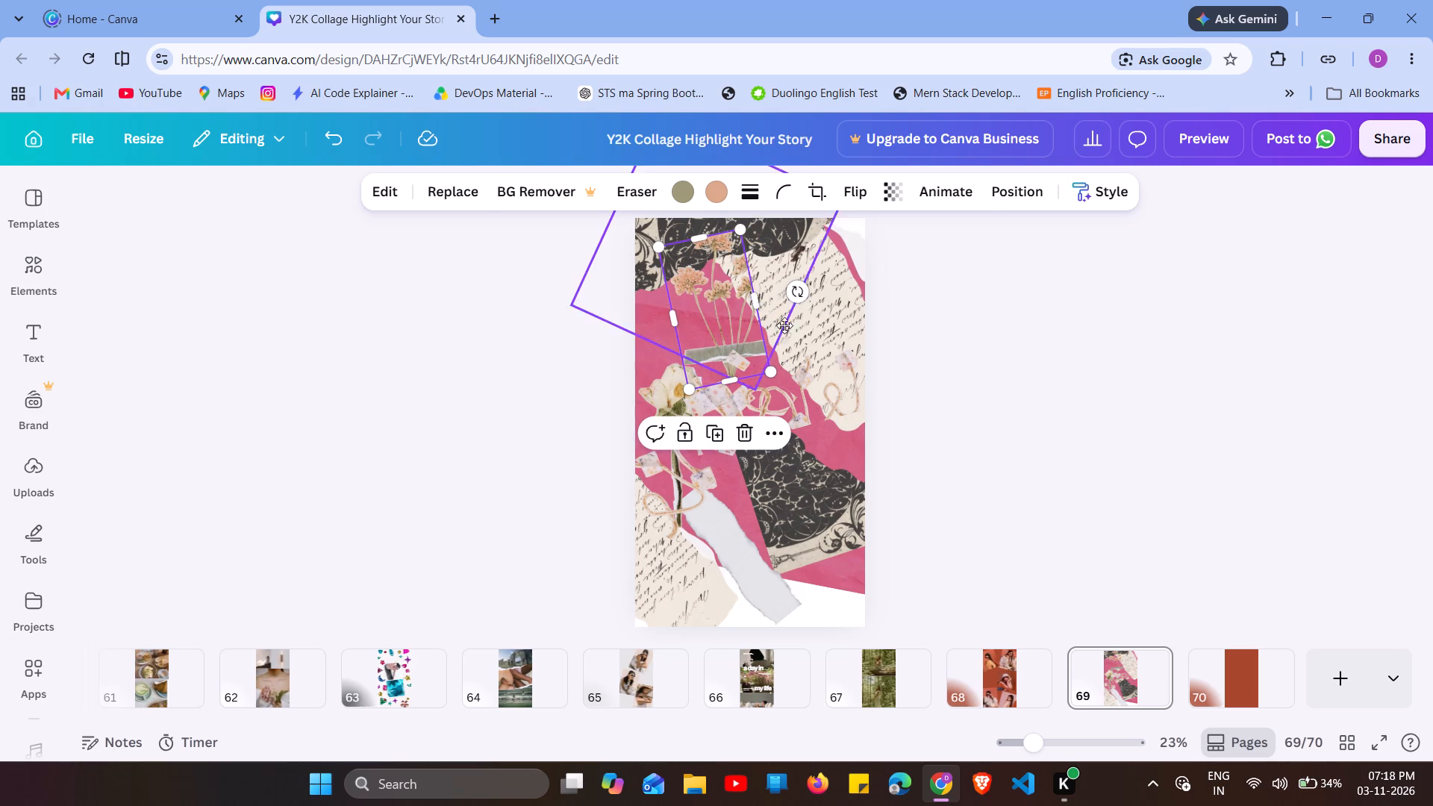
left_click_drag(784, 325, 787, 321)
left_click_drag(807, 290, 802, 304)
left_click_drag(726, 458, 722, 466)
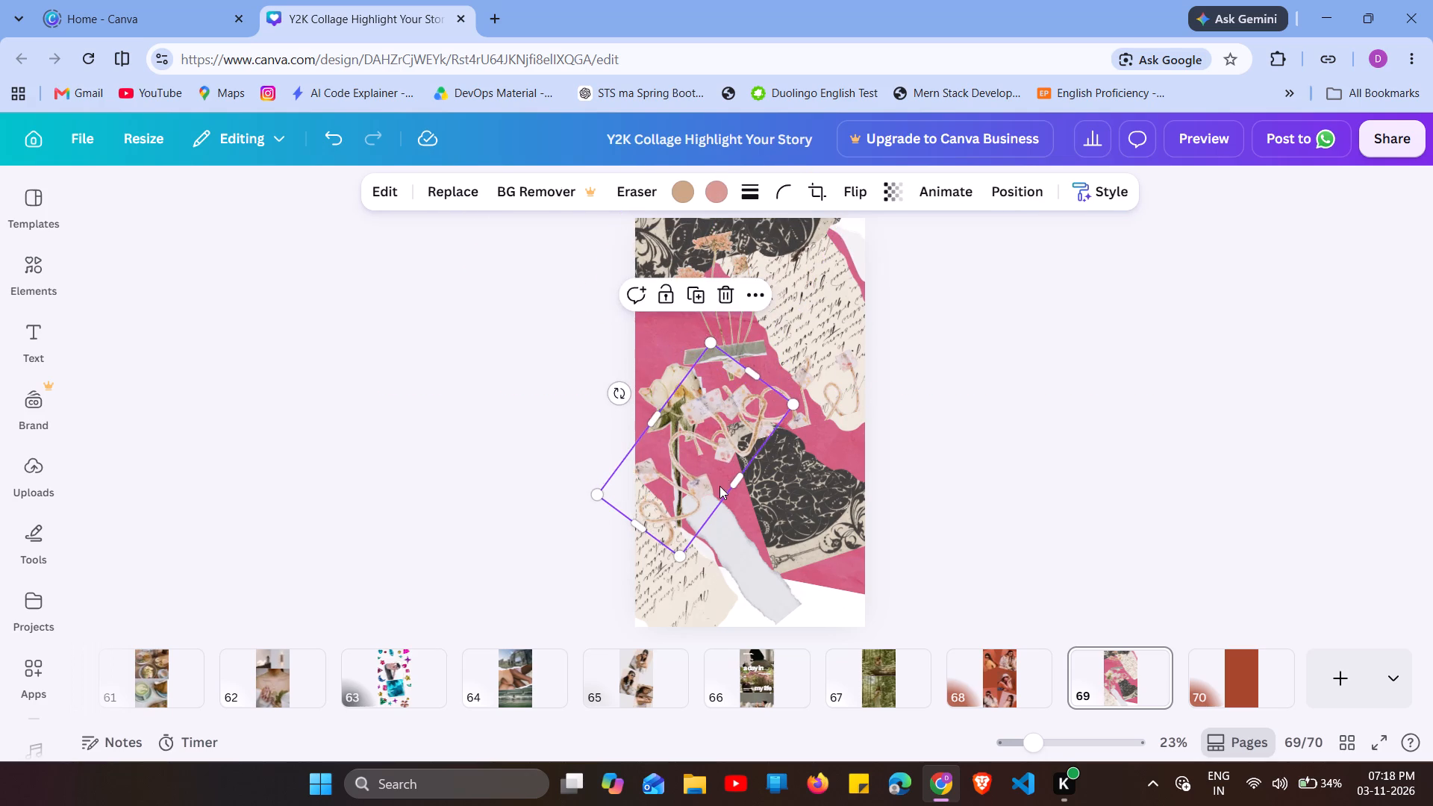
left_click_drag(734, 467, 749, 421)
left_click_drag(770, 354, 769, 377)
left_click_drag(769, 446, 778, 412)
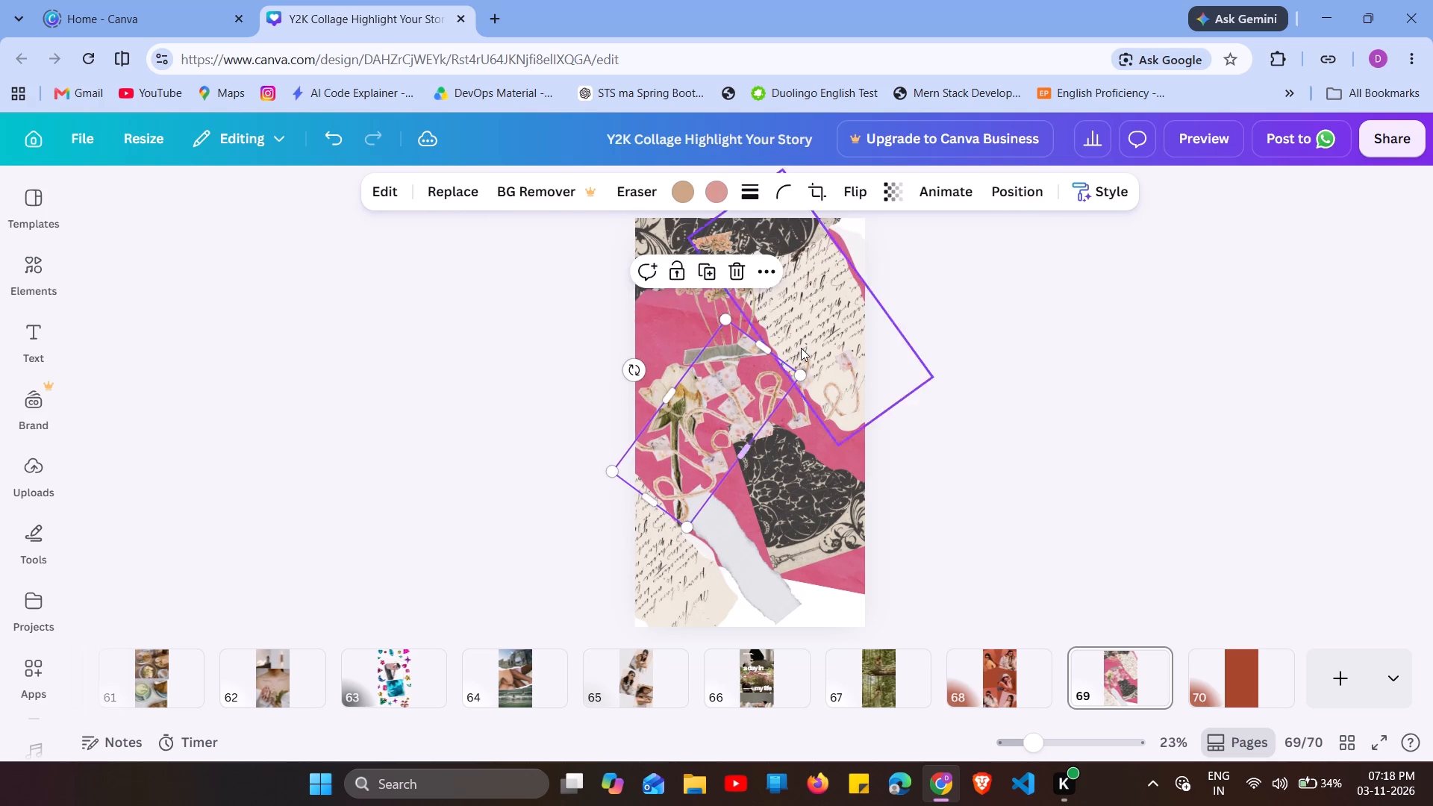
left_click_drag(801, 348, 793, 378)
left_click_drag(790, 396, 758, 374)
left_click_drag(786, 335, 831, 287)
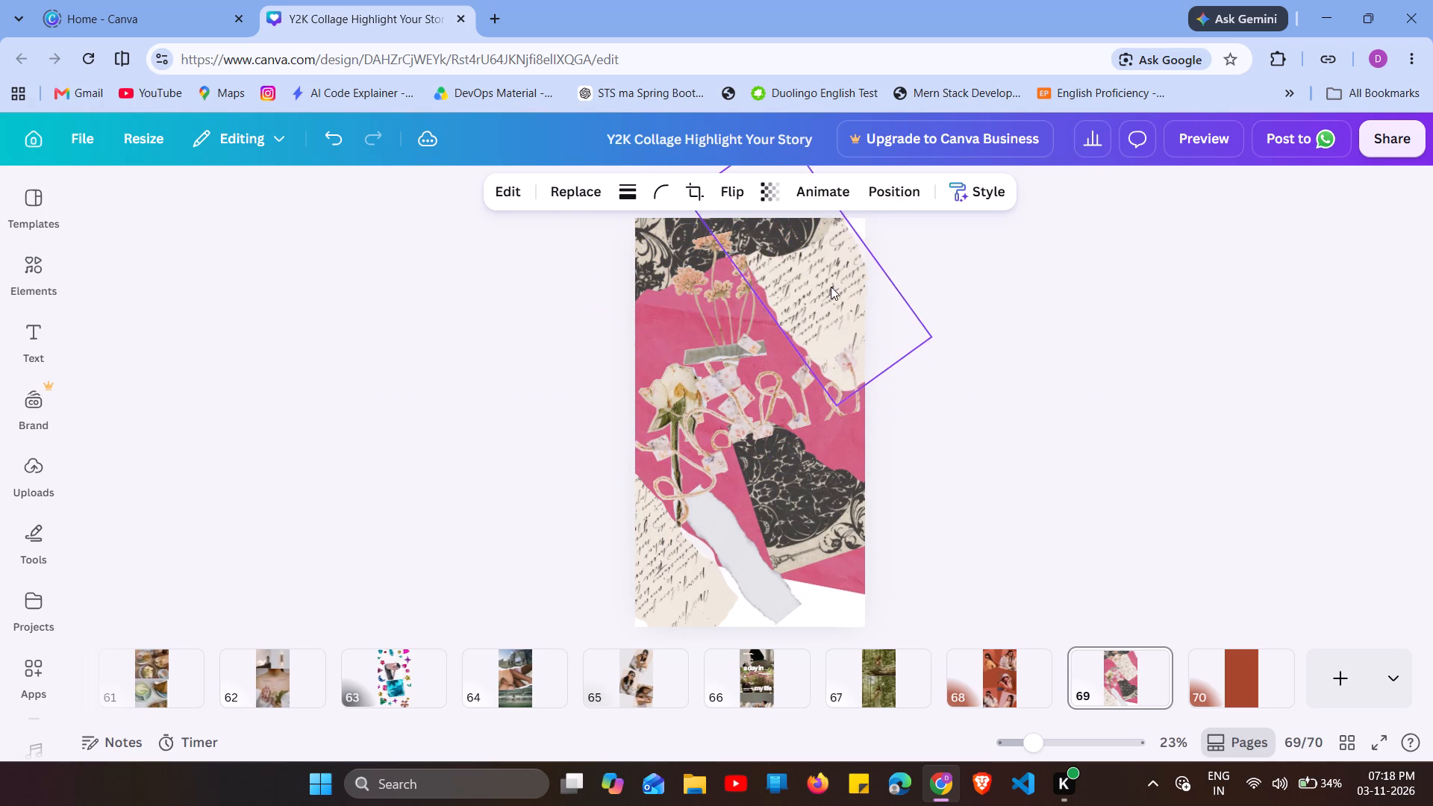
left_click(831, 287)
Move the dried flowers to the page's left edge and reposition both taped strings around the centre.
left_click_drag(731, 342, 719, 348)
left_click_drag(730, 305, 705, 302)
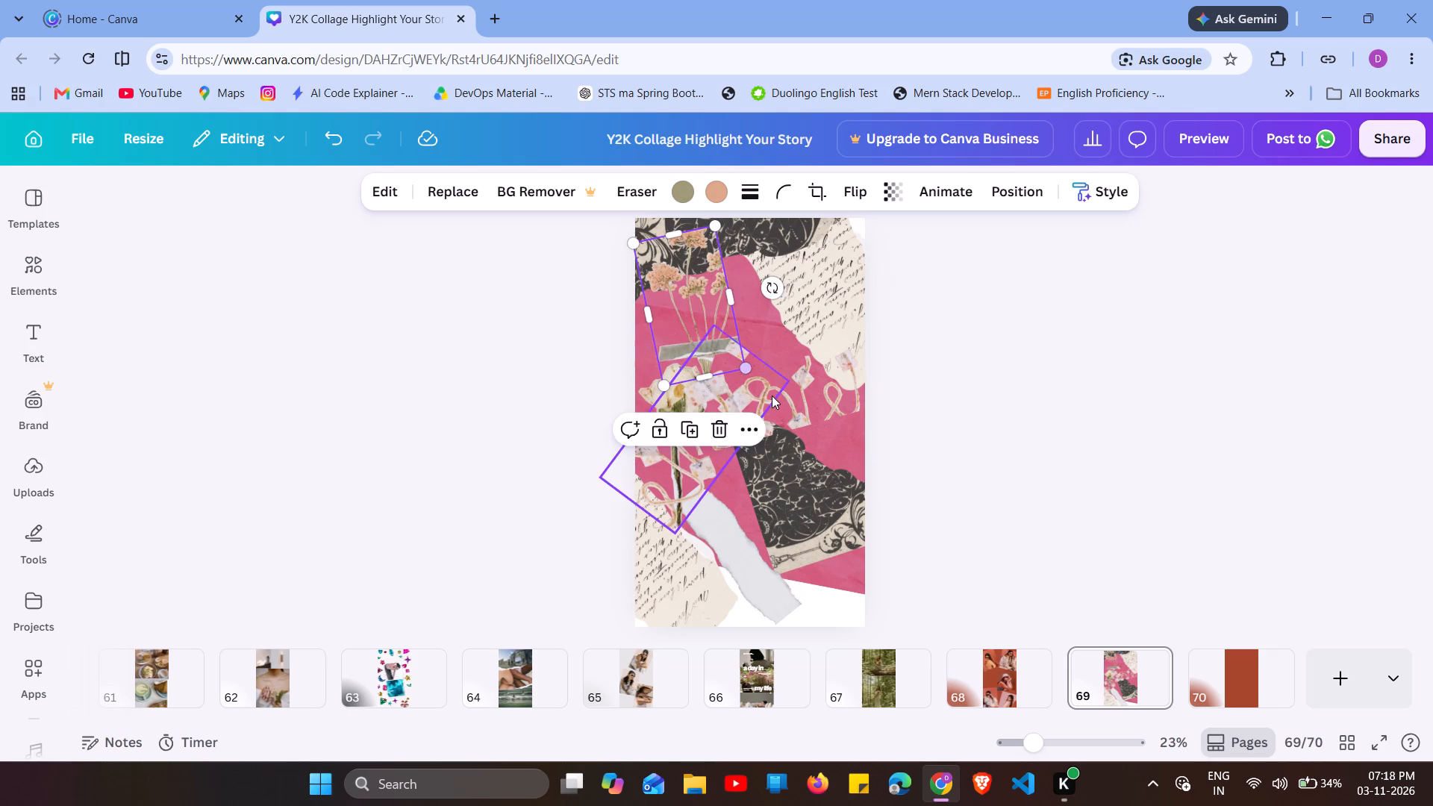
left_click_drag(774, 399, 793, 435)
left_click_drag(837, 413, 816, 381)
left_click(812, 484)
Raise the grey torn strip and shift the lower handwritten paper right along the page's bottom edge.
left_click_drag(748, 580, 746, 561)
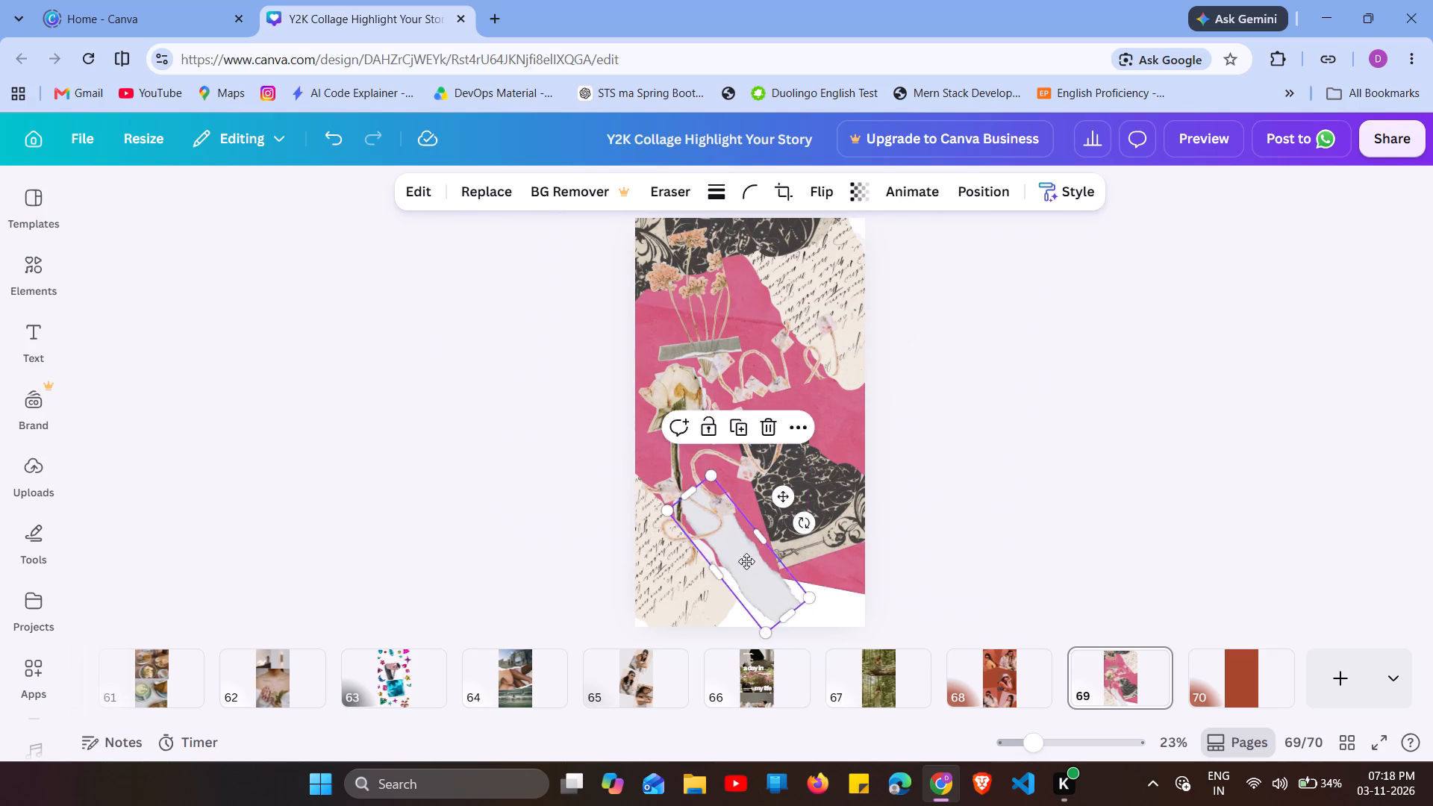
left_click_drag(746, 561, 746, 552)
left_click_drag(774, 518, 770, 547)
left_click_drag(731, 602, 737, 571)
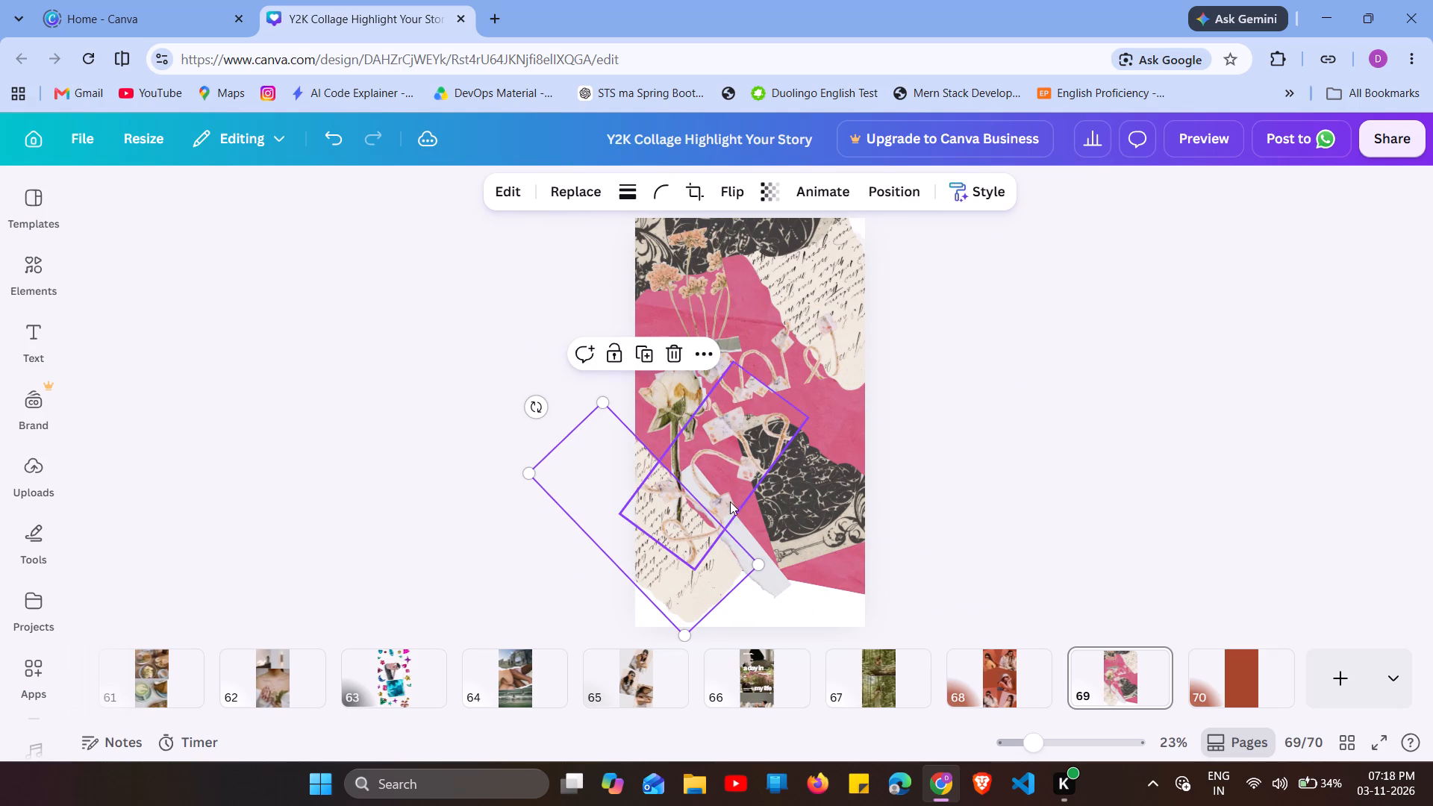
left_click_drag(748, 569, 783, 624)
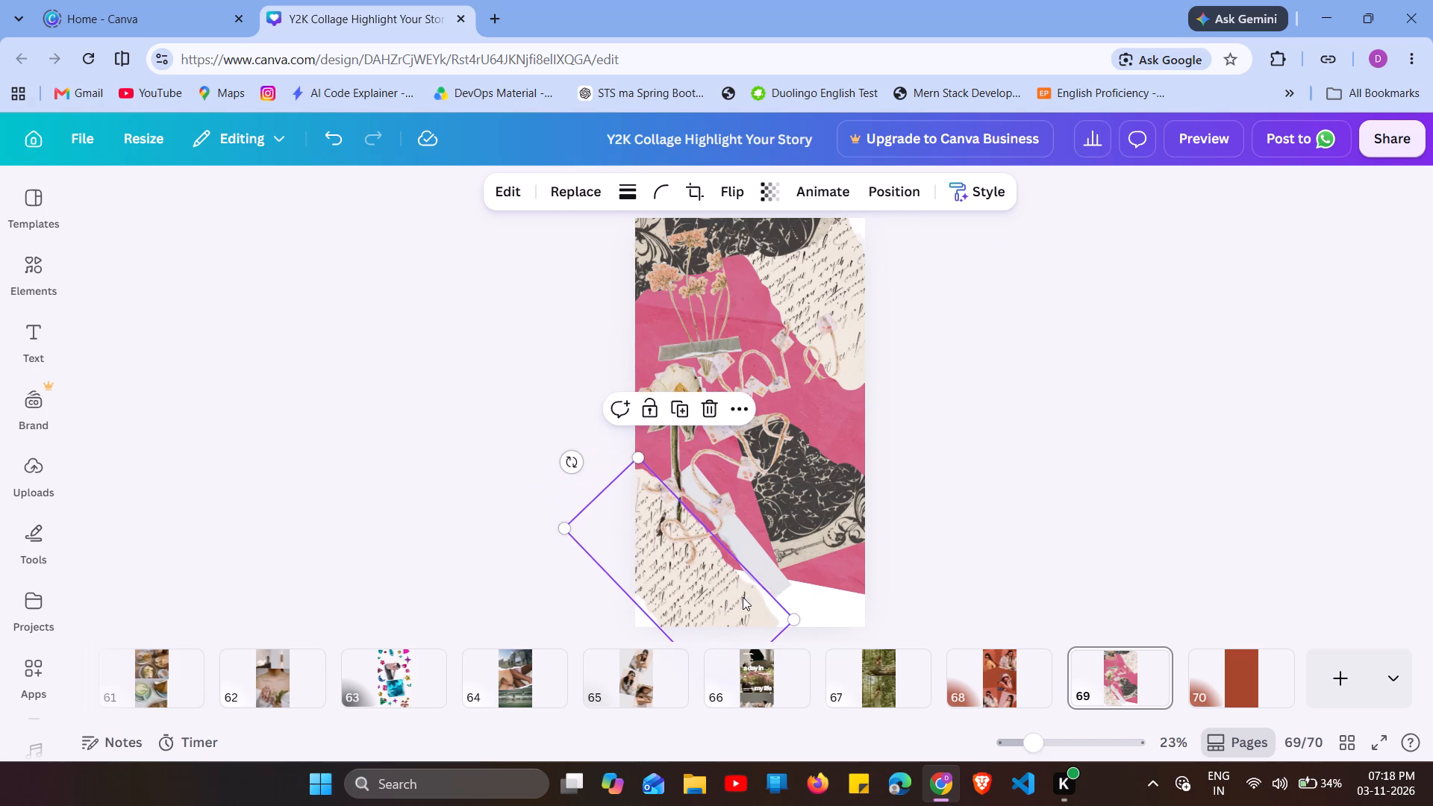
Move the pink background paper down and left so it covers the bottom of the page.
left_click_drag(764, 541, 777, 587)
left_click_drag(804, 586, 770, 608)
left_click_drag(800, 594, 728, 597)
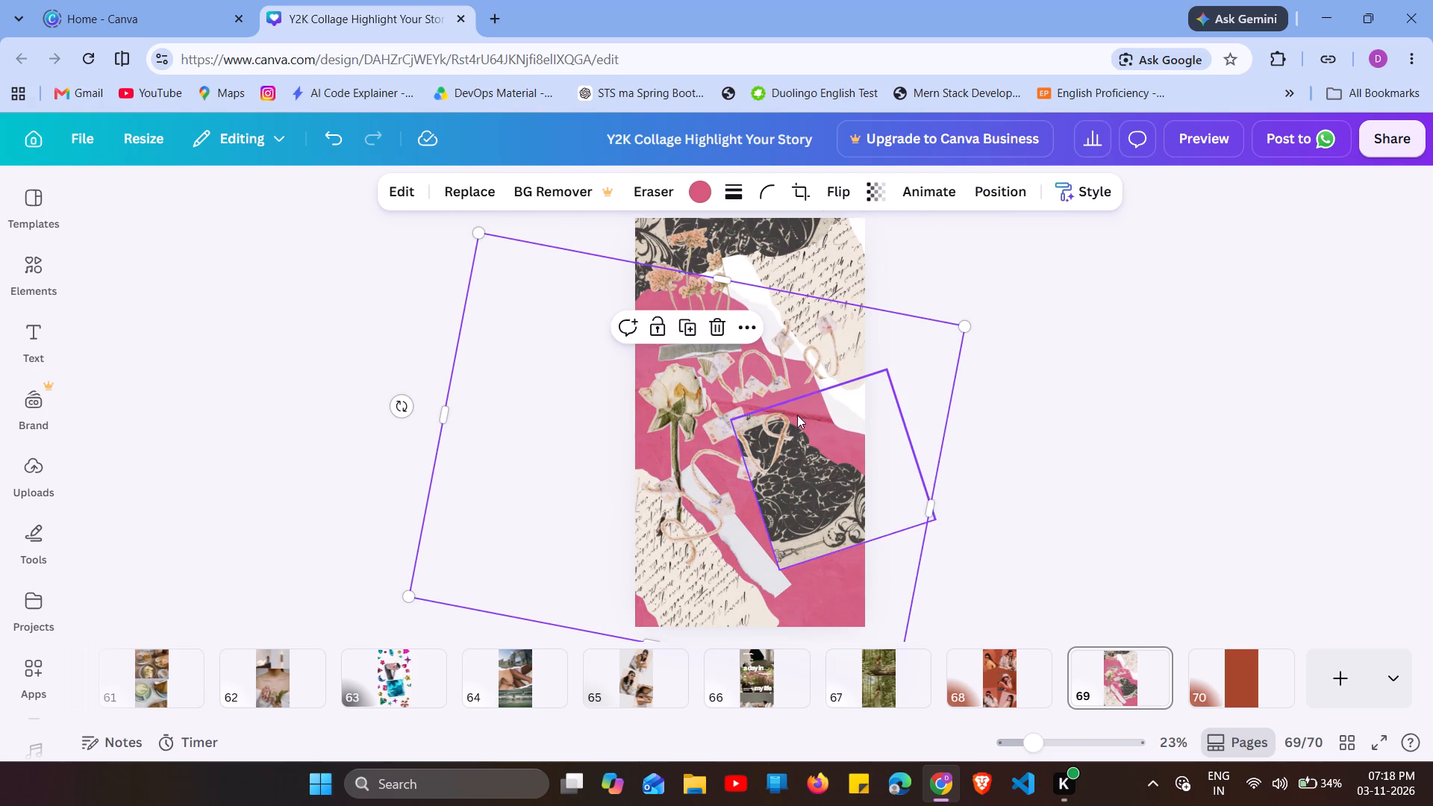
left_click_drag(796, 416, 798, 390)
left_click_drag(850, 569, 852, 559)
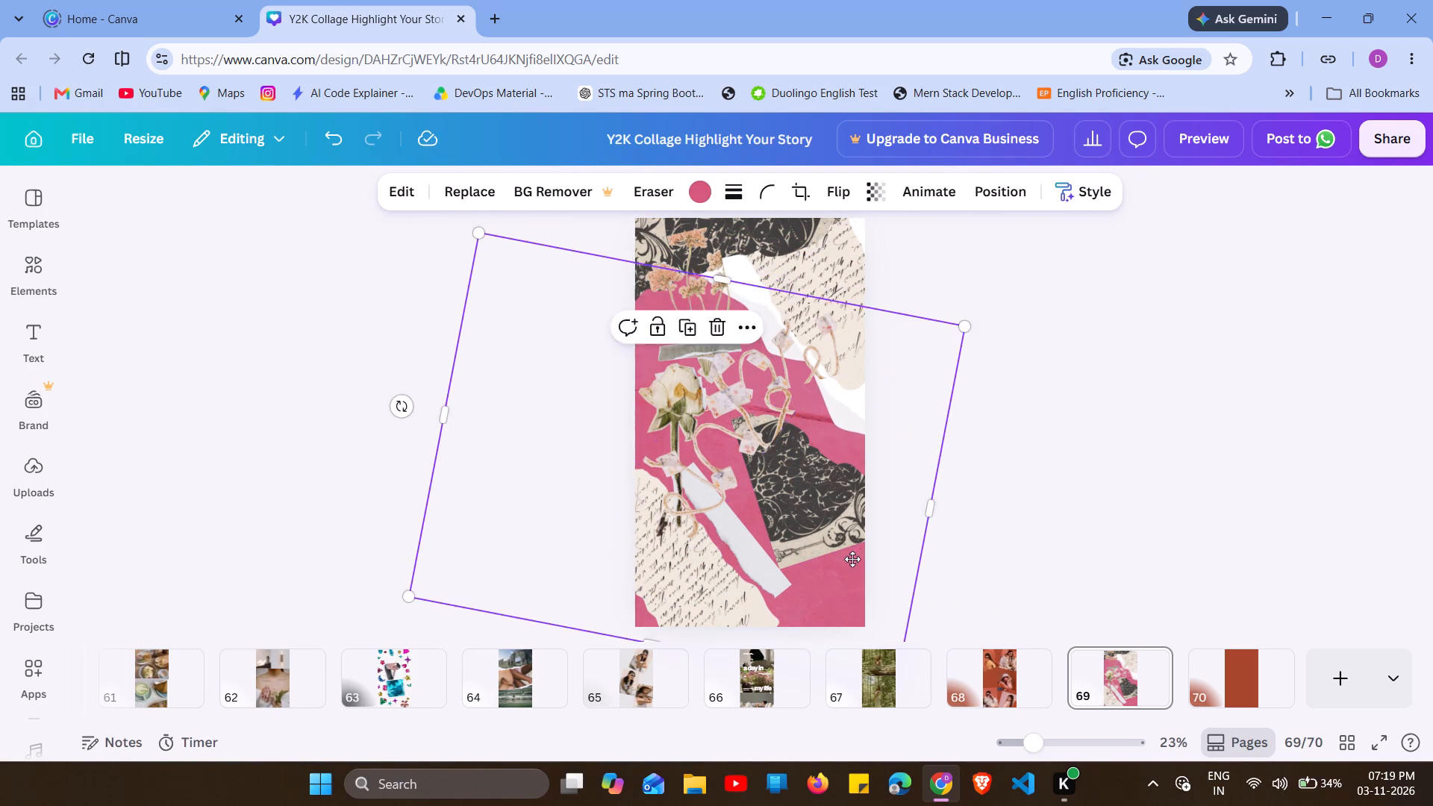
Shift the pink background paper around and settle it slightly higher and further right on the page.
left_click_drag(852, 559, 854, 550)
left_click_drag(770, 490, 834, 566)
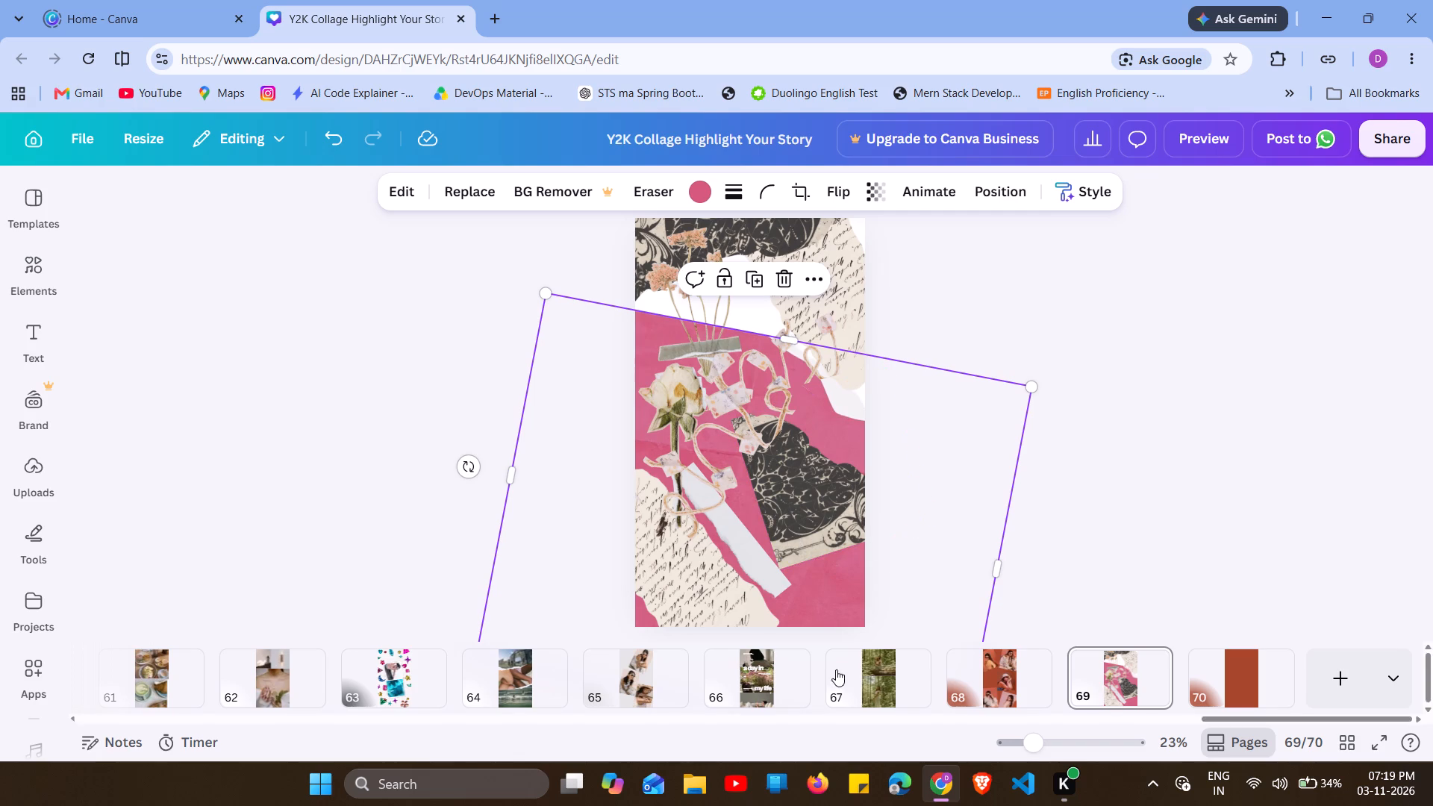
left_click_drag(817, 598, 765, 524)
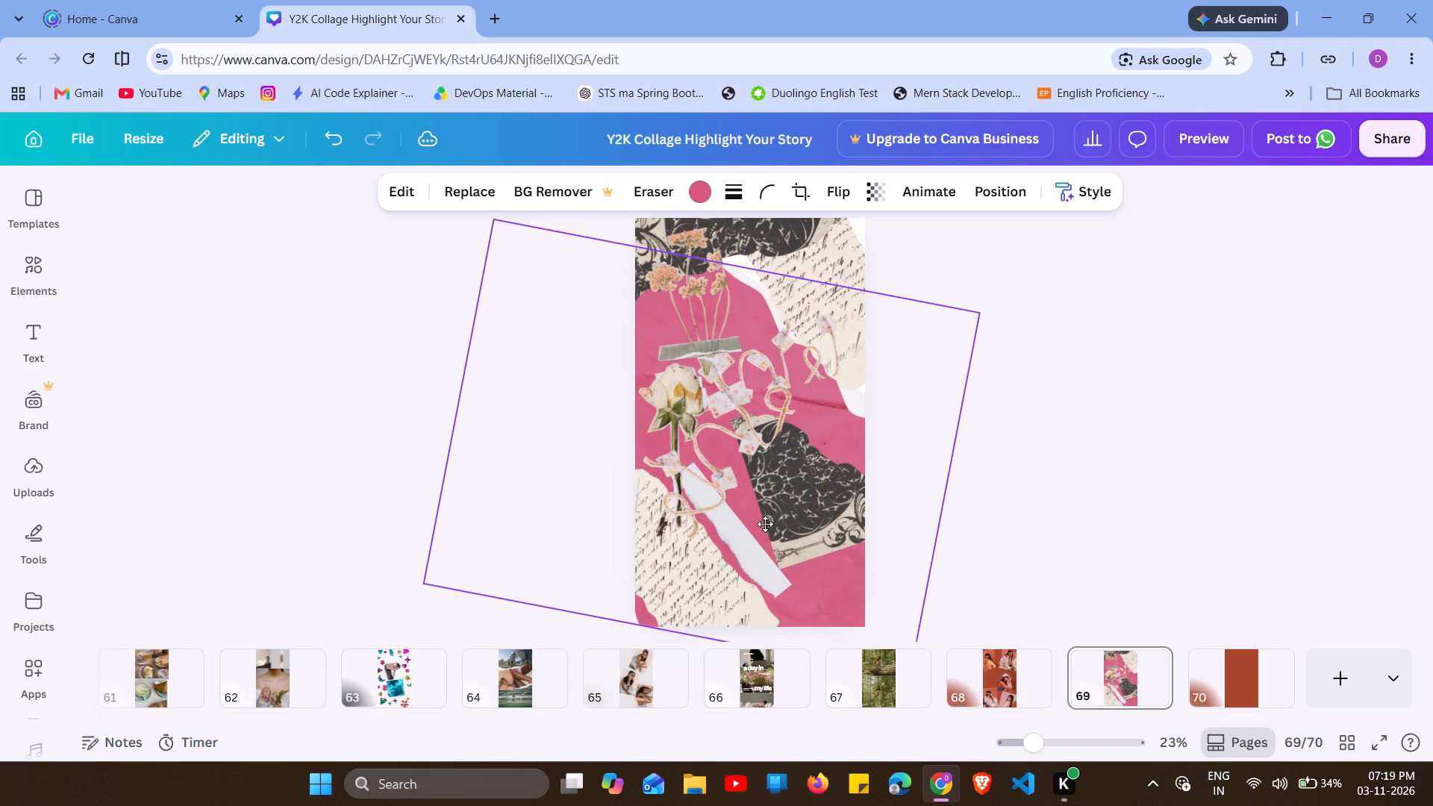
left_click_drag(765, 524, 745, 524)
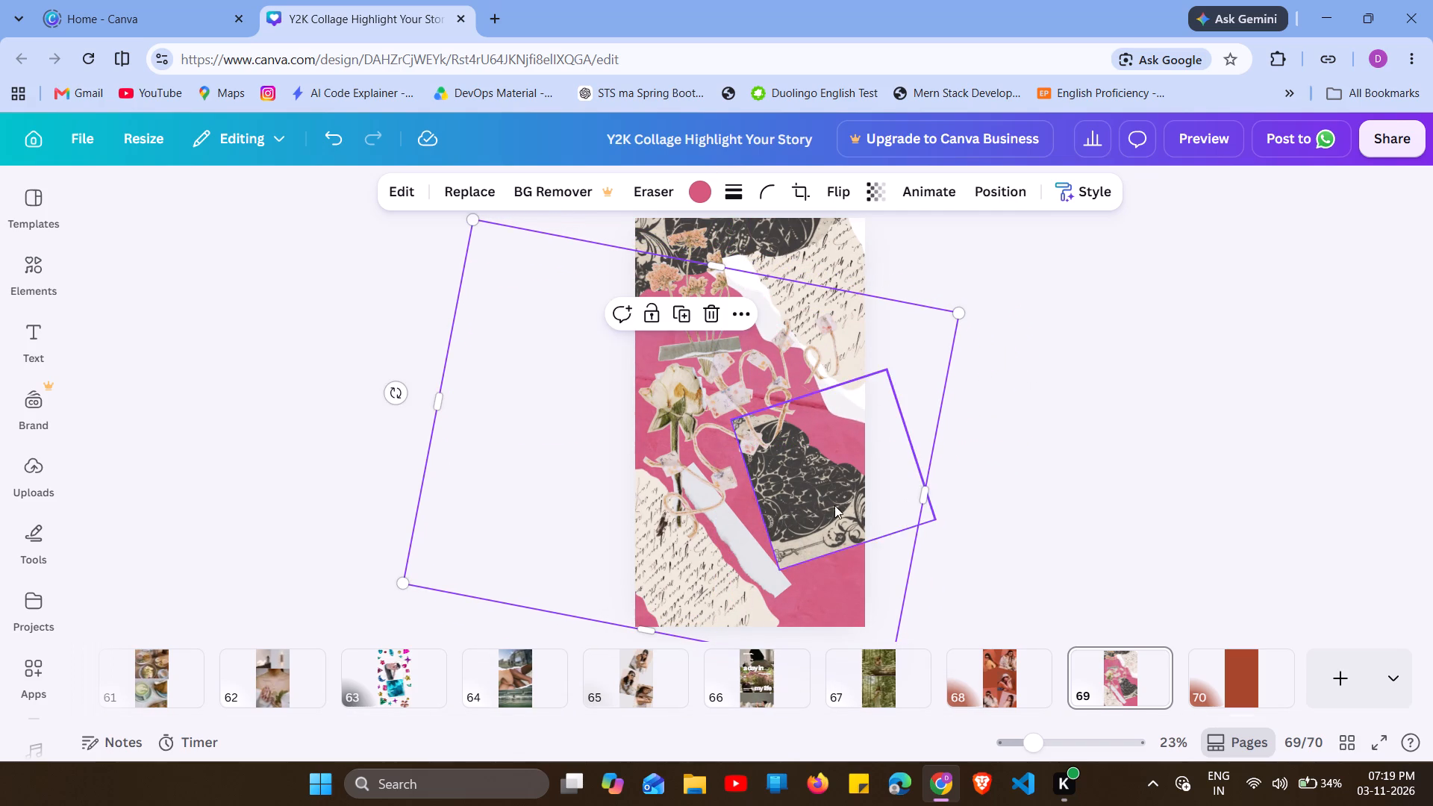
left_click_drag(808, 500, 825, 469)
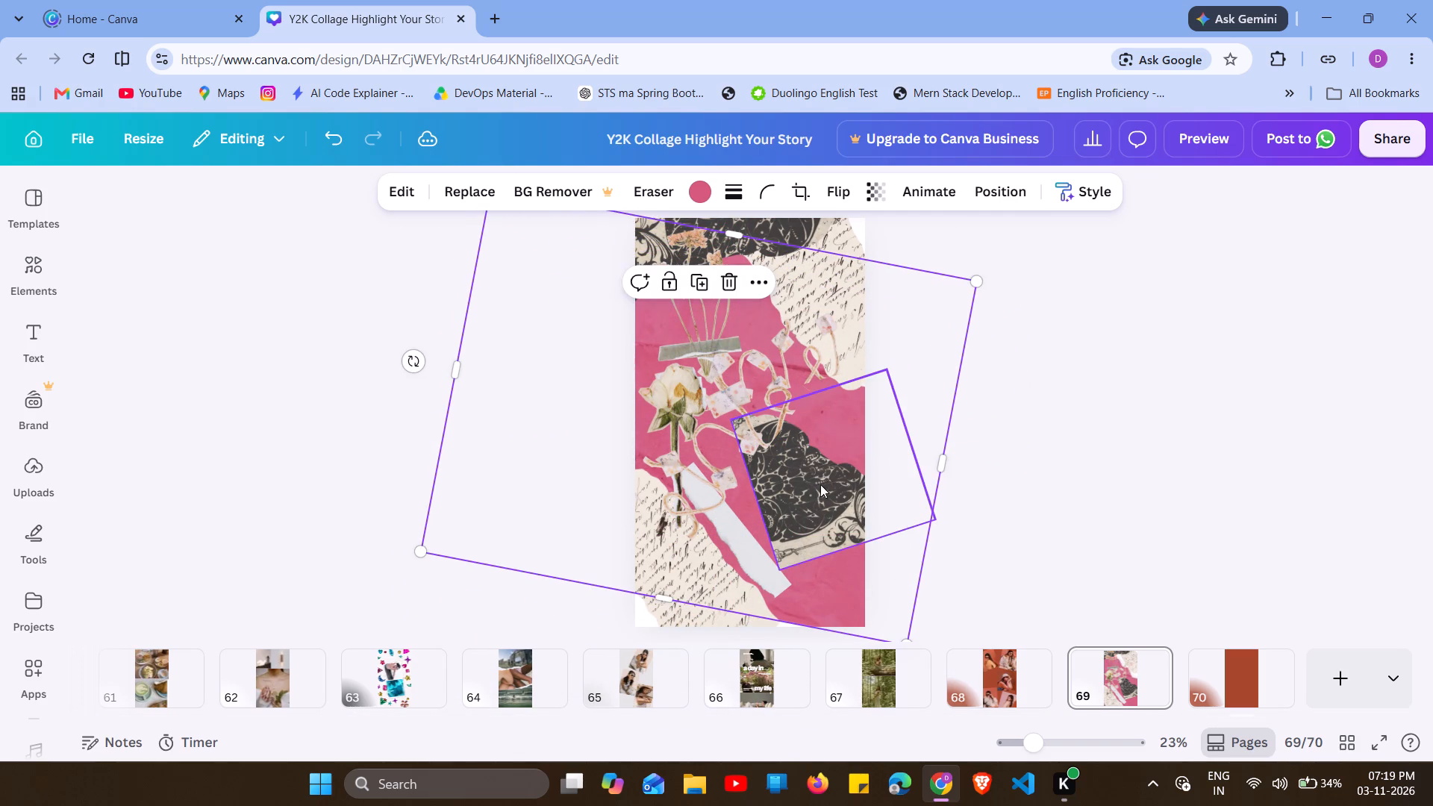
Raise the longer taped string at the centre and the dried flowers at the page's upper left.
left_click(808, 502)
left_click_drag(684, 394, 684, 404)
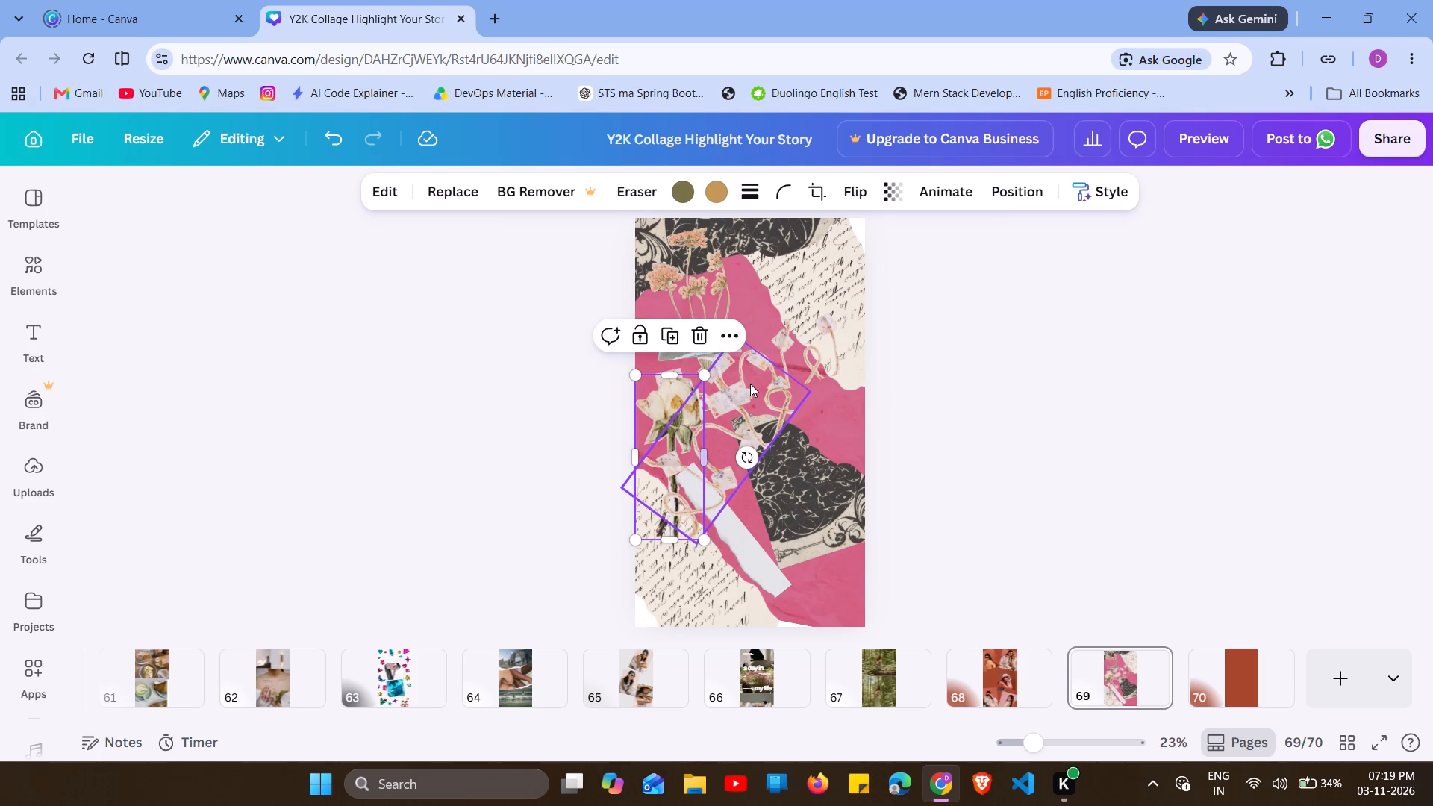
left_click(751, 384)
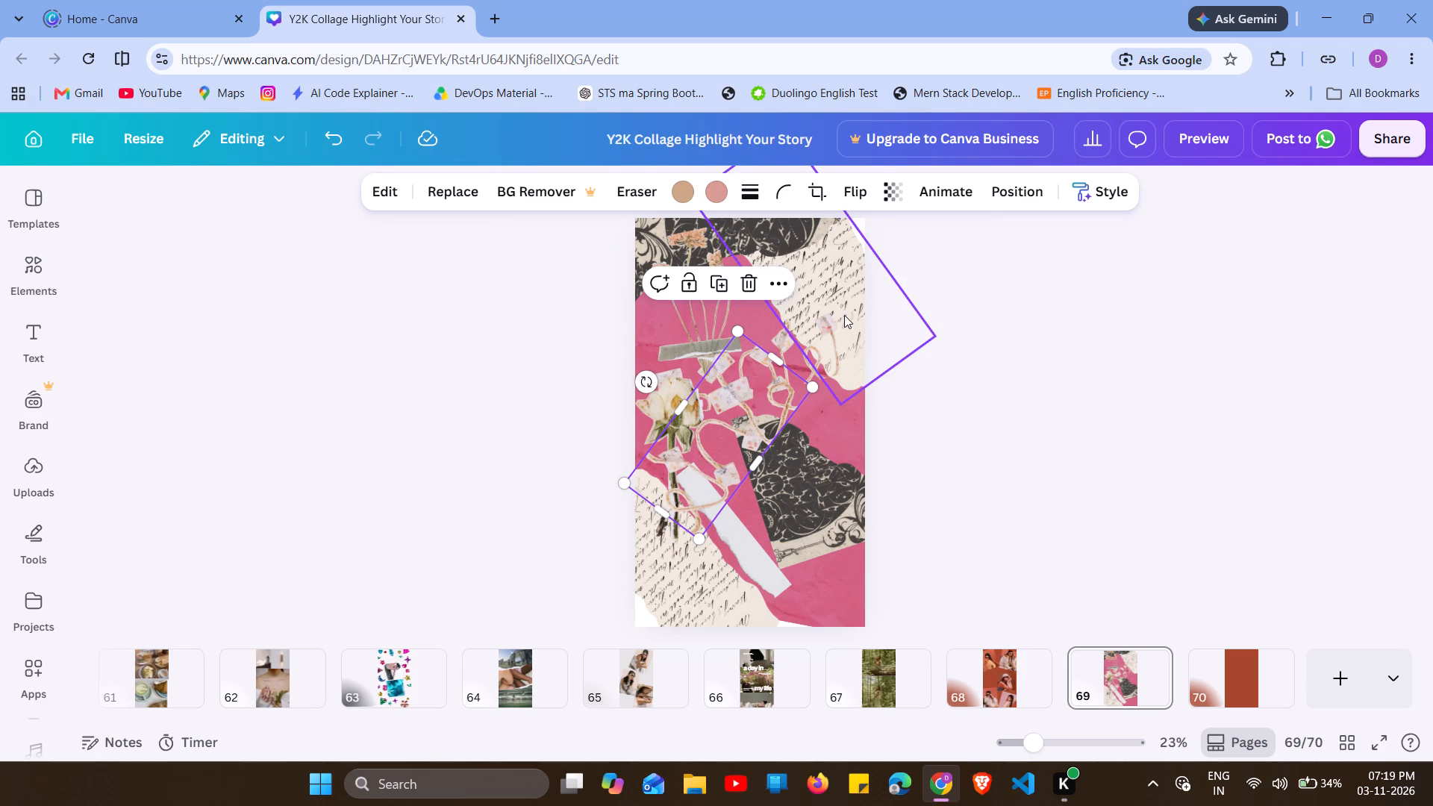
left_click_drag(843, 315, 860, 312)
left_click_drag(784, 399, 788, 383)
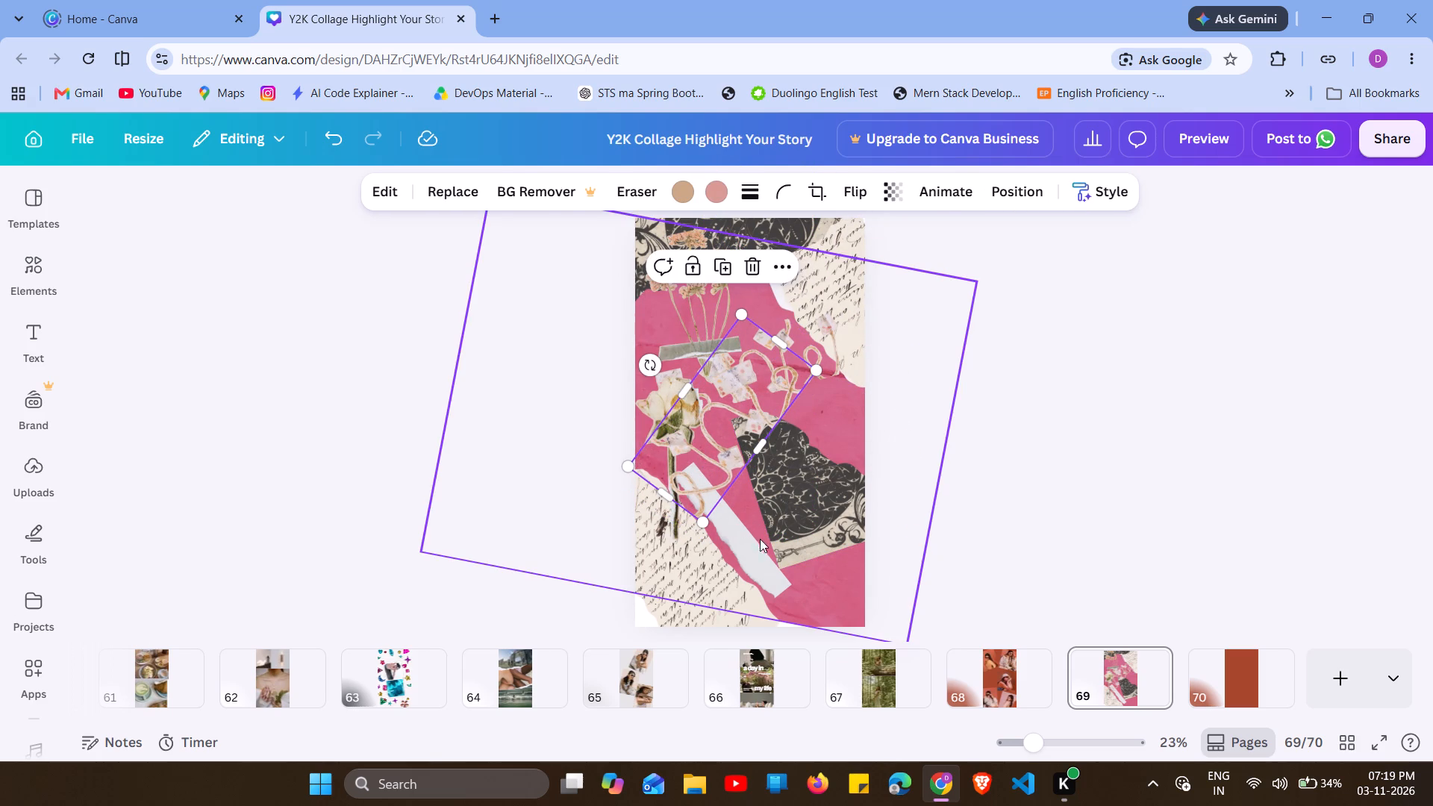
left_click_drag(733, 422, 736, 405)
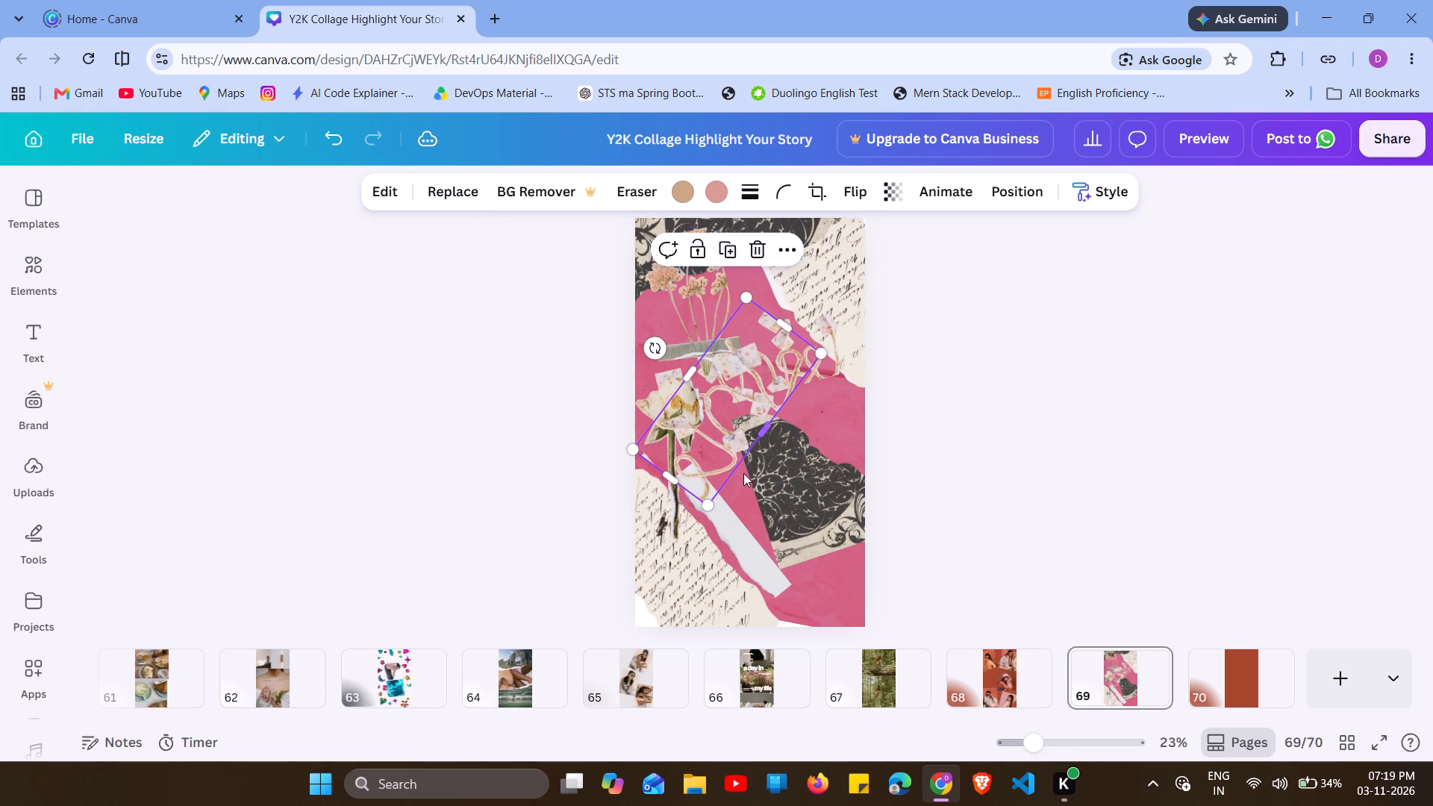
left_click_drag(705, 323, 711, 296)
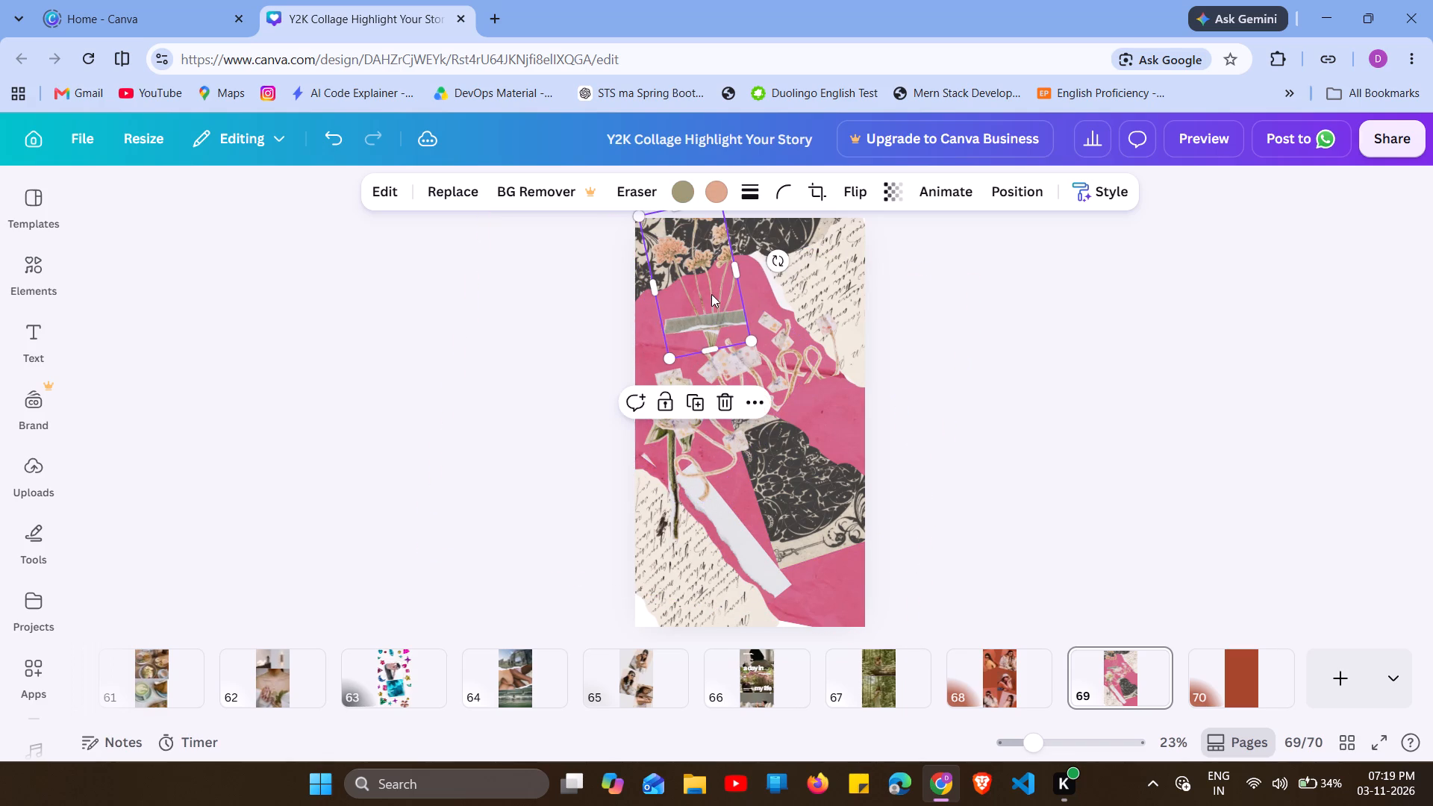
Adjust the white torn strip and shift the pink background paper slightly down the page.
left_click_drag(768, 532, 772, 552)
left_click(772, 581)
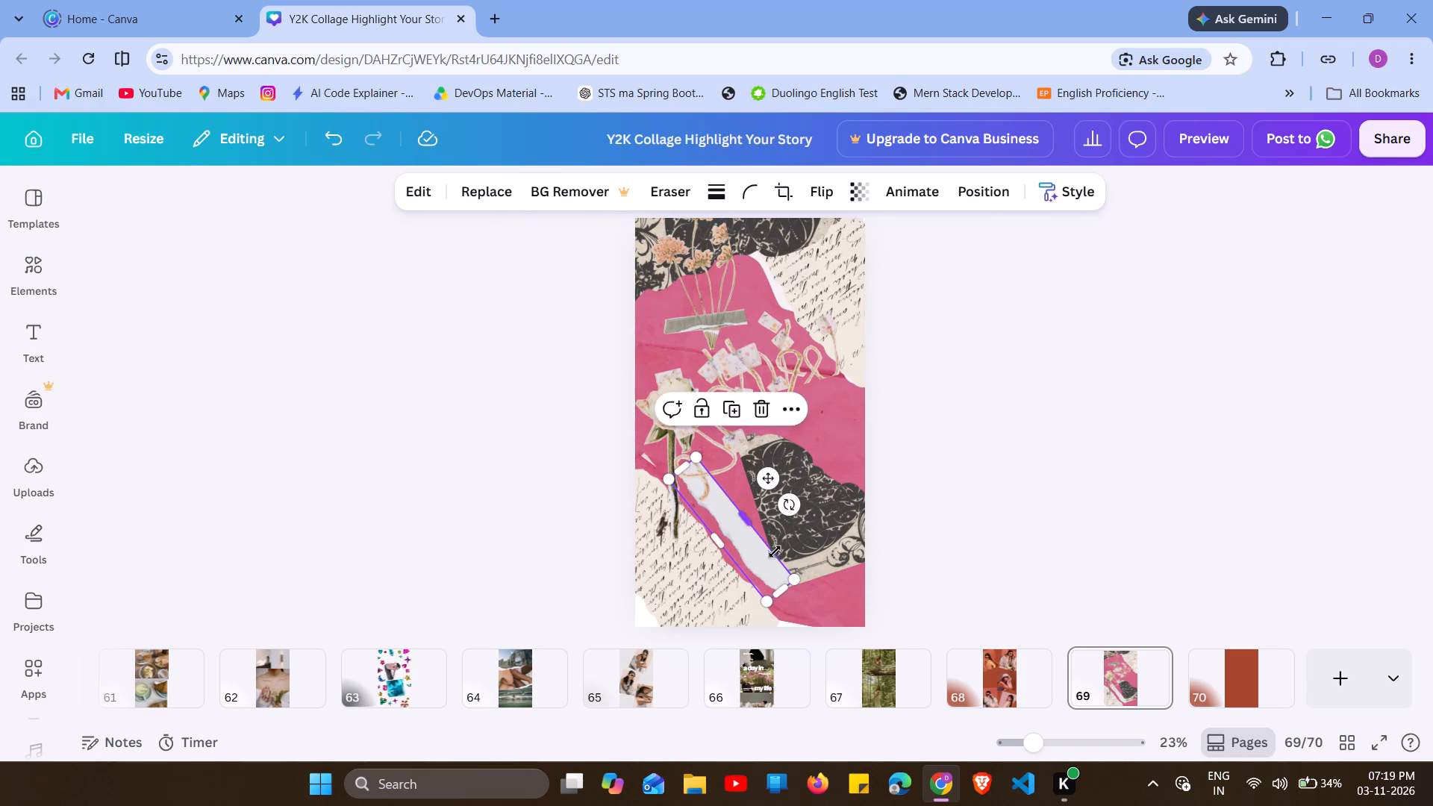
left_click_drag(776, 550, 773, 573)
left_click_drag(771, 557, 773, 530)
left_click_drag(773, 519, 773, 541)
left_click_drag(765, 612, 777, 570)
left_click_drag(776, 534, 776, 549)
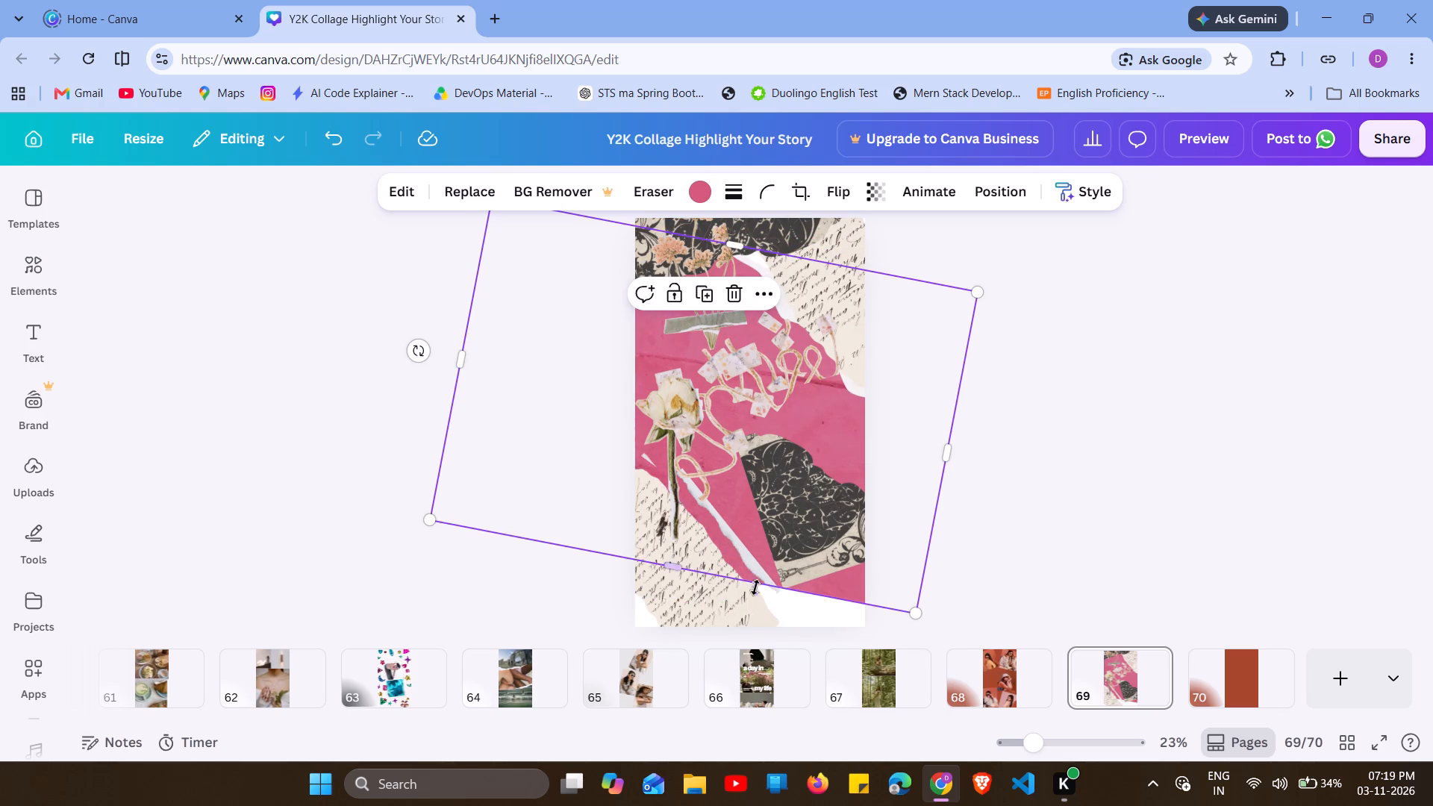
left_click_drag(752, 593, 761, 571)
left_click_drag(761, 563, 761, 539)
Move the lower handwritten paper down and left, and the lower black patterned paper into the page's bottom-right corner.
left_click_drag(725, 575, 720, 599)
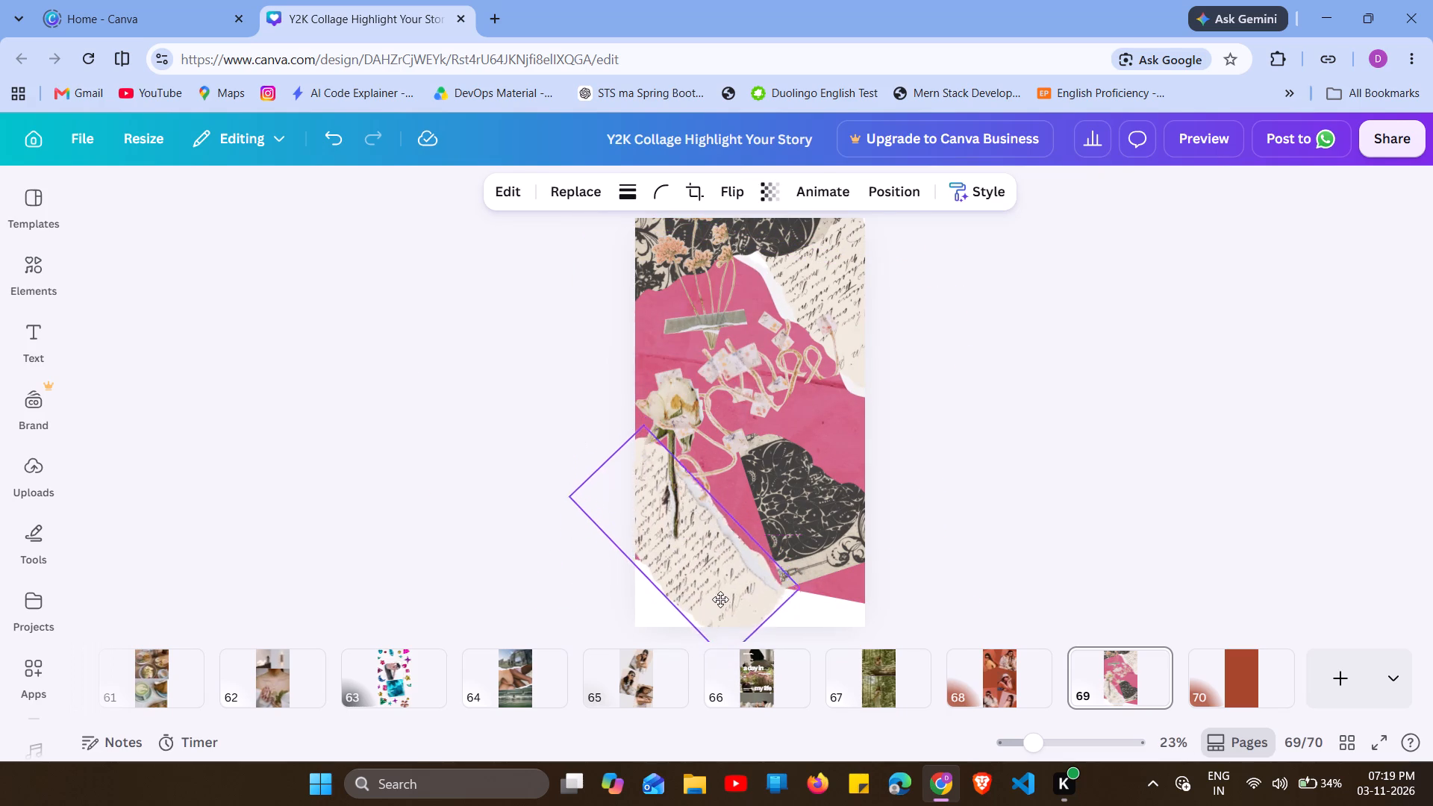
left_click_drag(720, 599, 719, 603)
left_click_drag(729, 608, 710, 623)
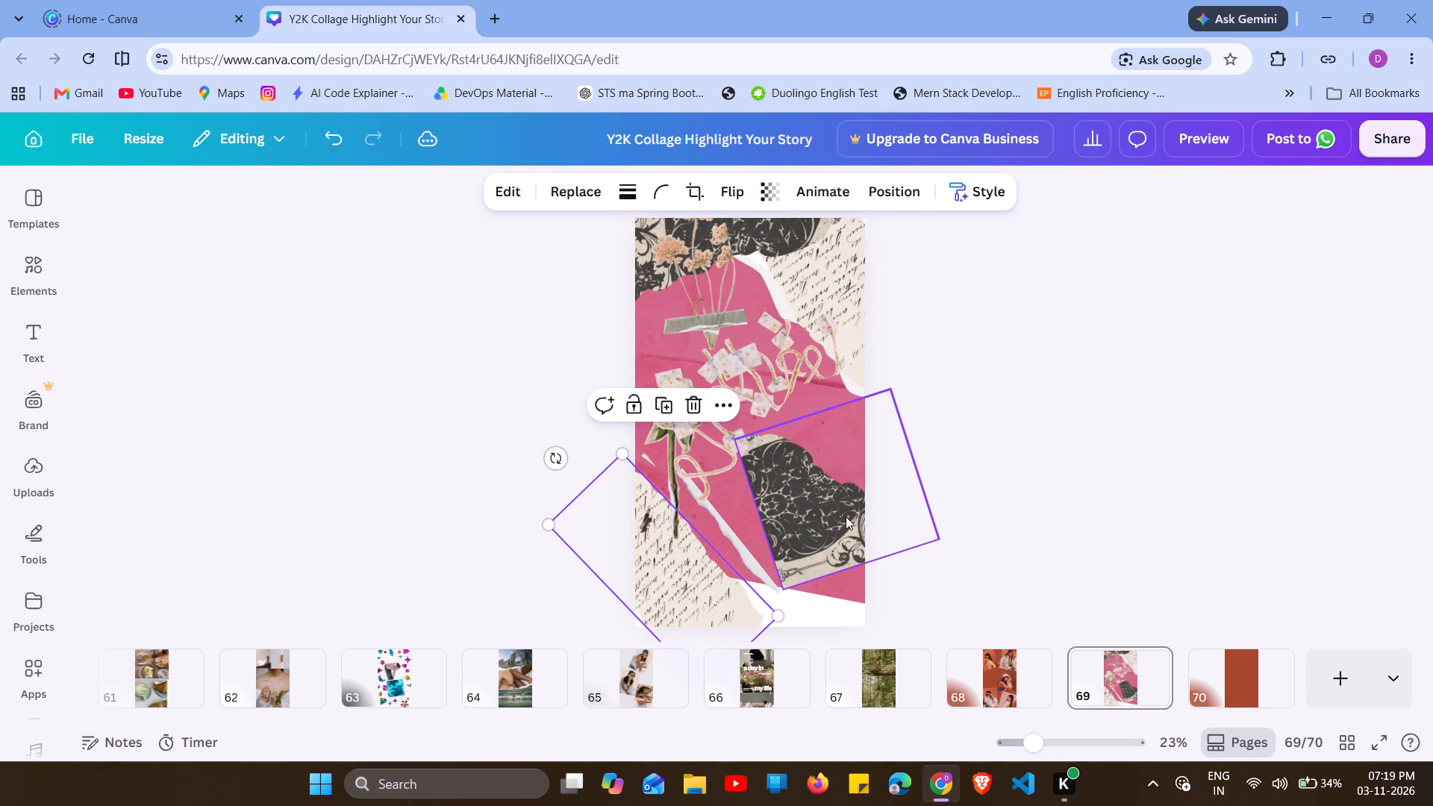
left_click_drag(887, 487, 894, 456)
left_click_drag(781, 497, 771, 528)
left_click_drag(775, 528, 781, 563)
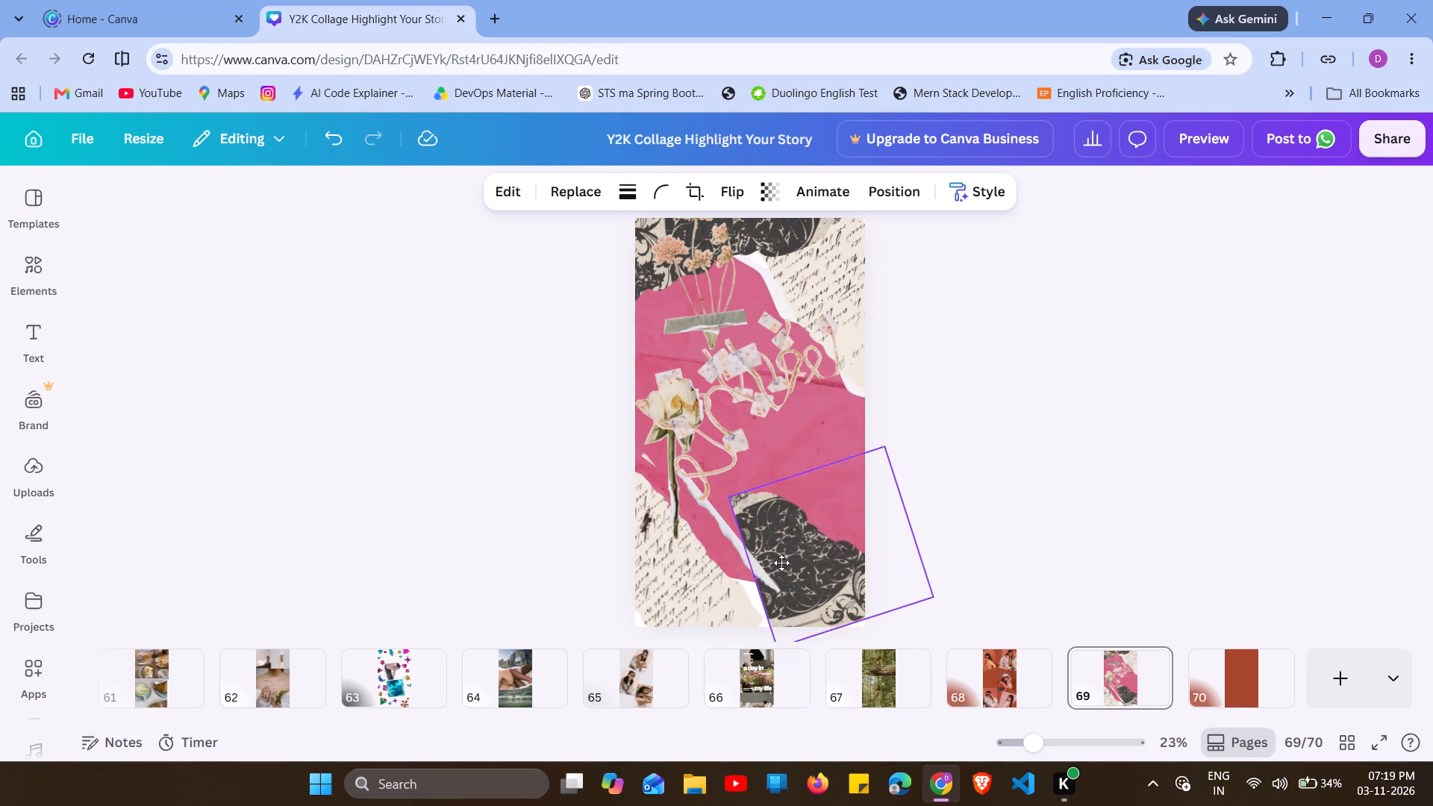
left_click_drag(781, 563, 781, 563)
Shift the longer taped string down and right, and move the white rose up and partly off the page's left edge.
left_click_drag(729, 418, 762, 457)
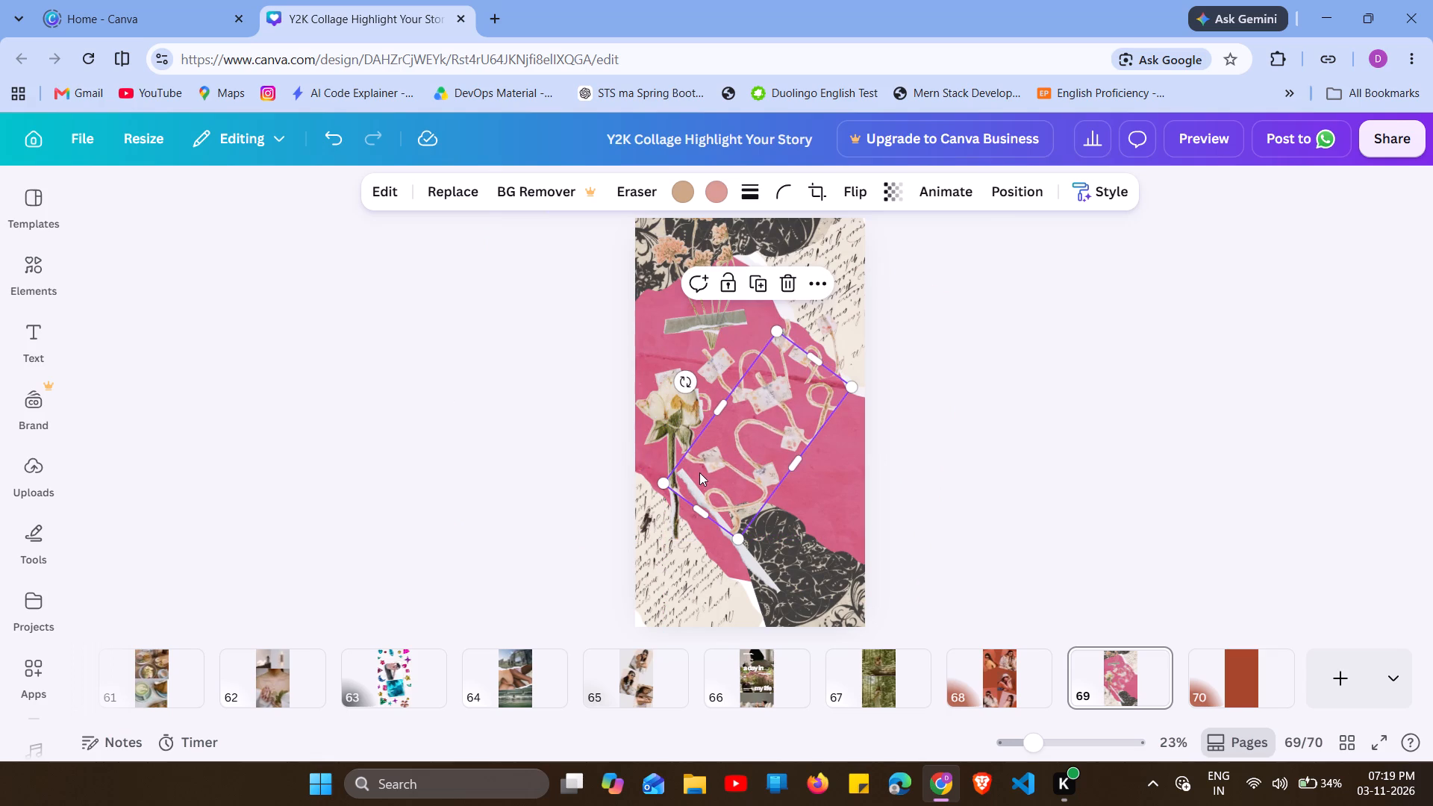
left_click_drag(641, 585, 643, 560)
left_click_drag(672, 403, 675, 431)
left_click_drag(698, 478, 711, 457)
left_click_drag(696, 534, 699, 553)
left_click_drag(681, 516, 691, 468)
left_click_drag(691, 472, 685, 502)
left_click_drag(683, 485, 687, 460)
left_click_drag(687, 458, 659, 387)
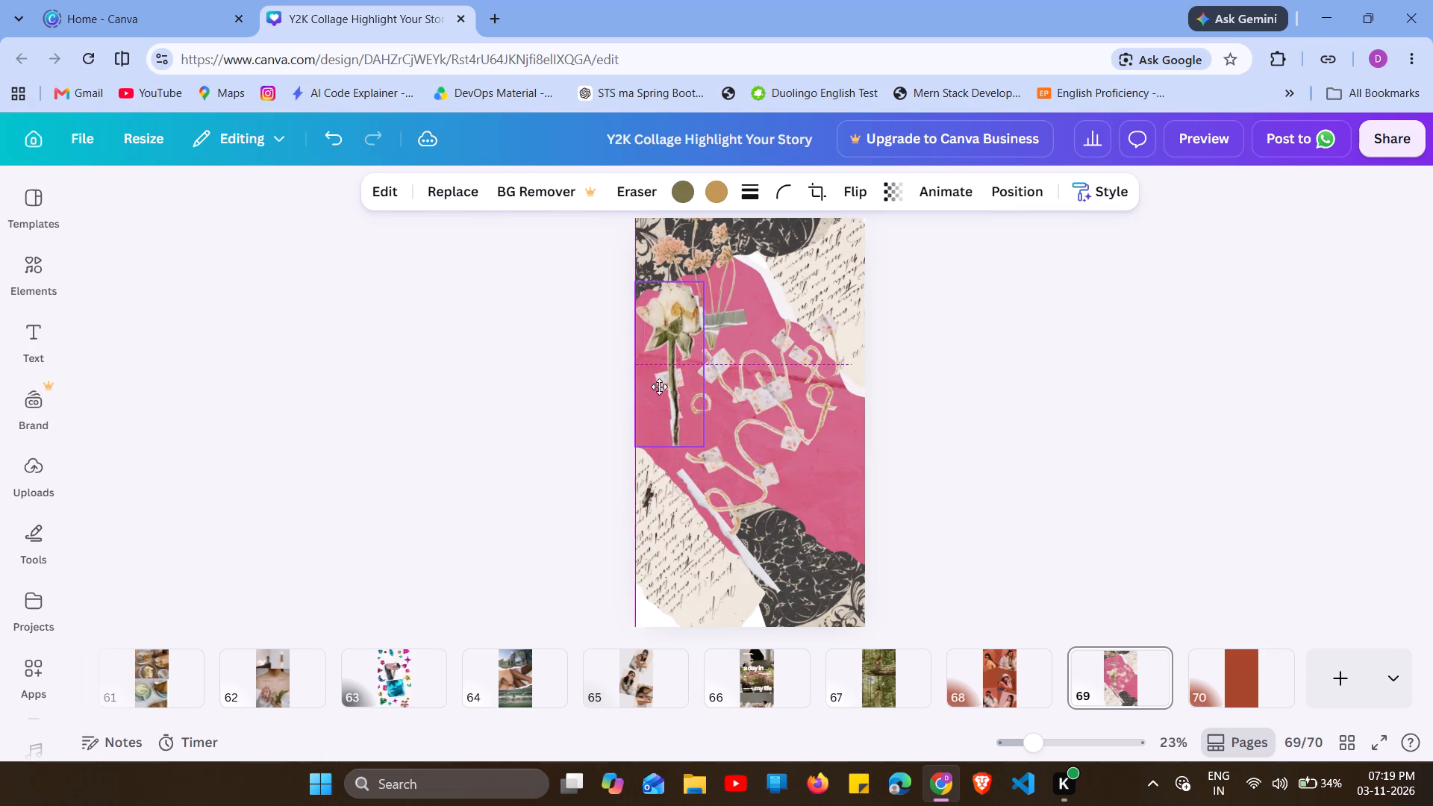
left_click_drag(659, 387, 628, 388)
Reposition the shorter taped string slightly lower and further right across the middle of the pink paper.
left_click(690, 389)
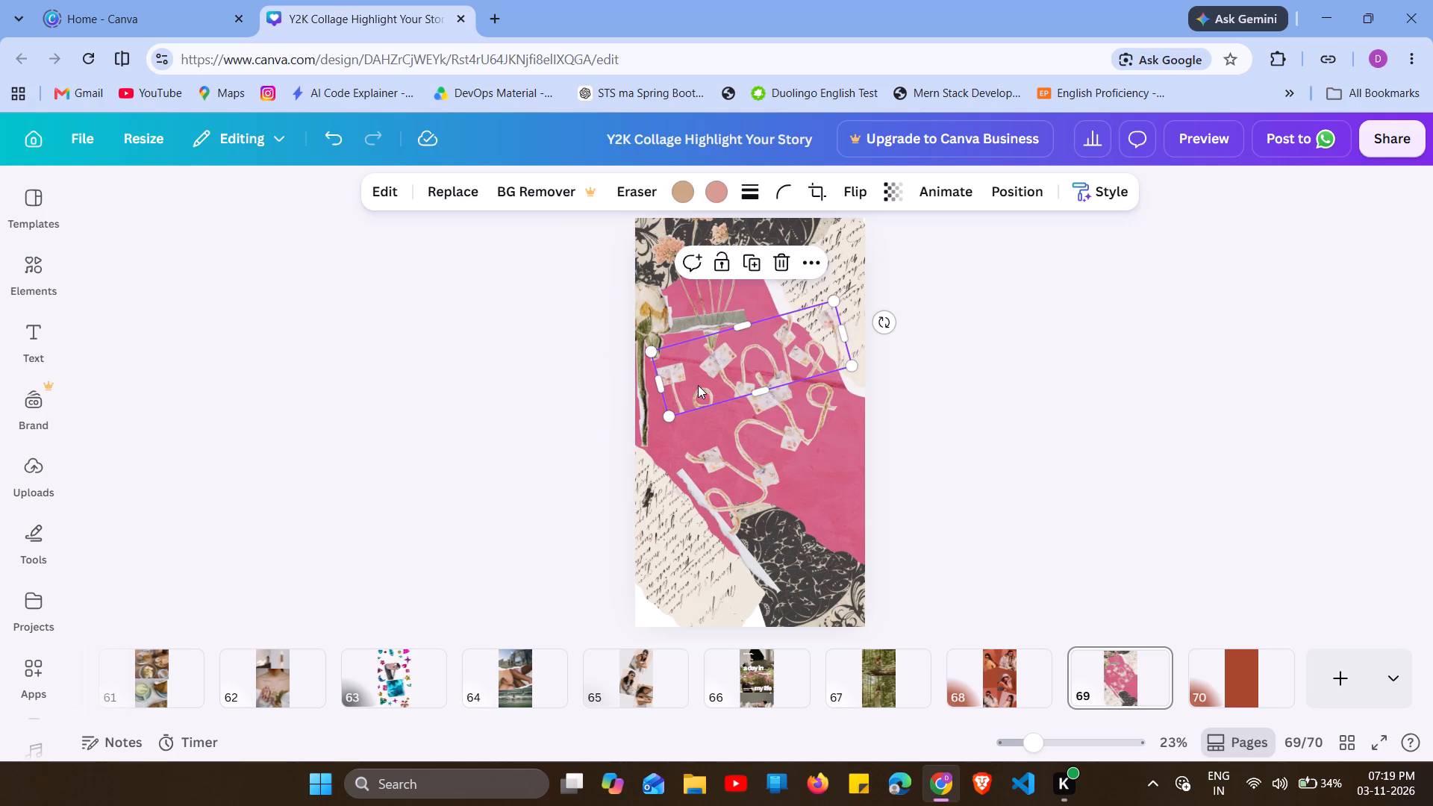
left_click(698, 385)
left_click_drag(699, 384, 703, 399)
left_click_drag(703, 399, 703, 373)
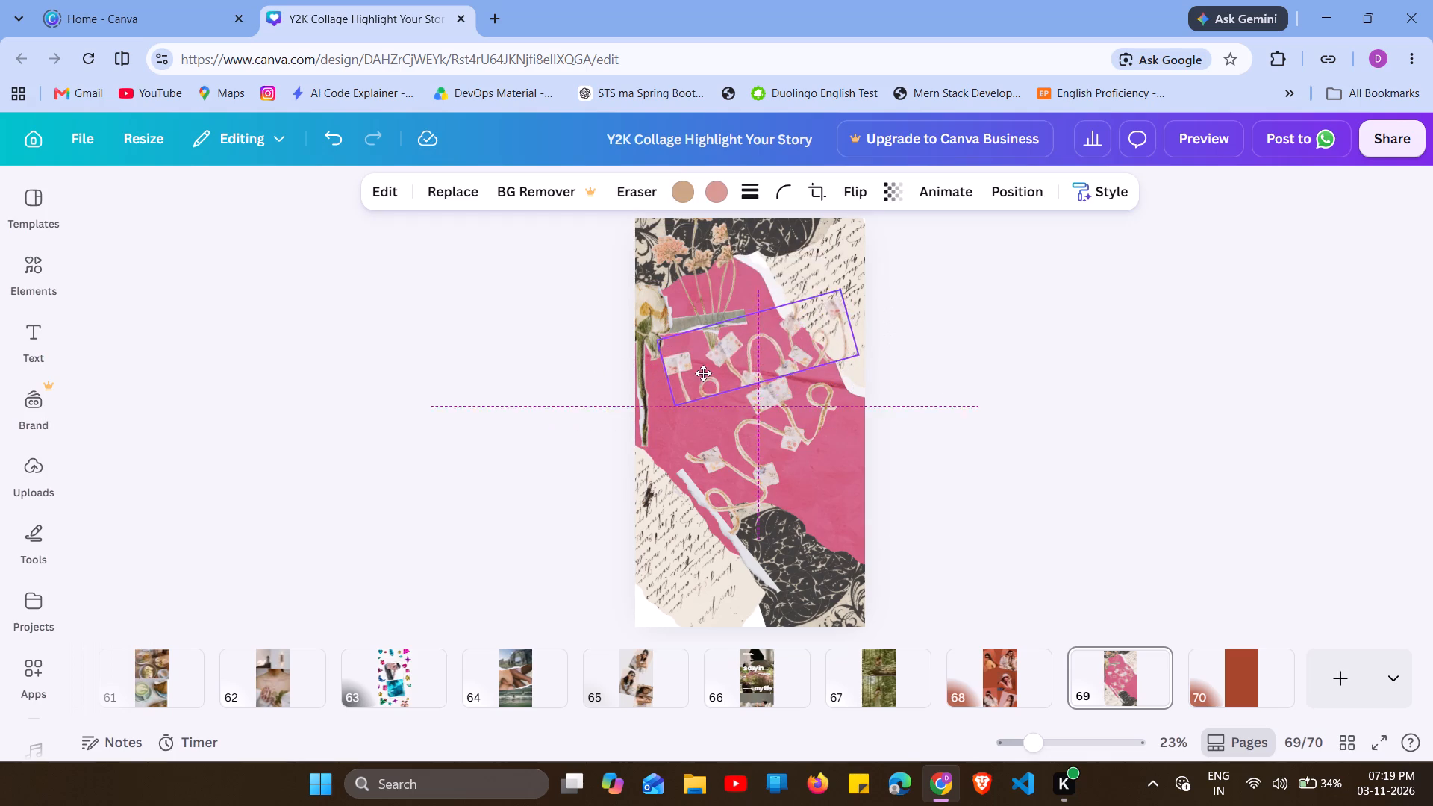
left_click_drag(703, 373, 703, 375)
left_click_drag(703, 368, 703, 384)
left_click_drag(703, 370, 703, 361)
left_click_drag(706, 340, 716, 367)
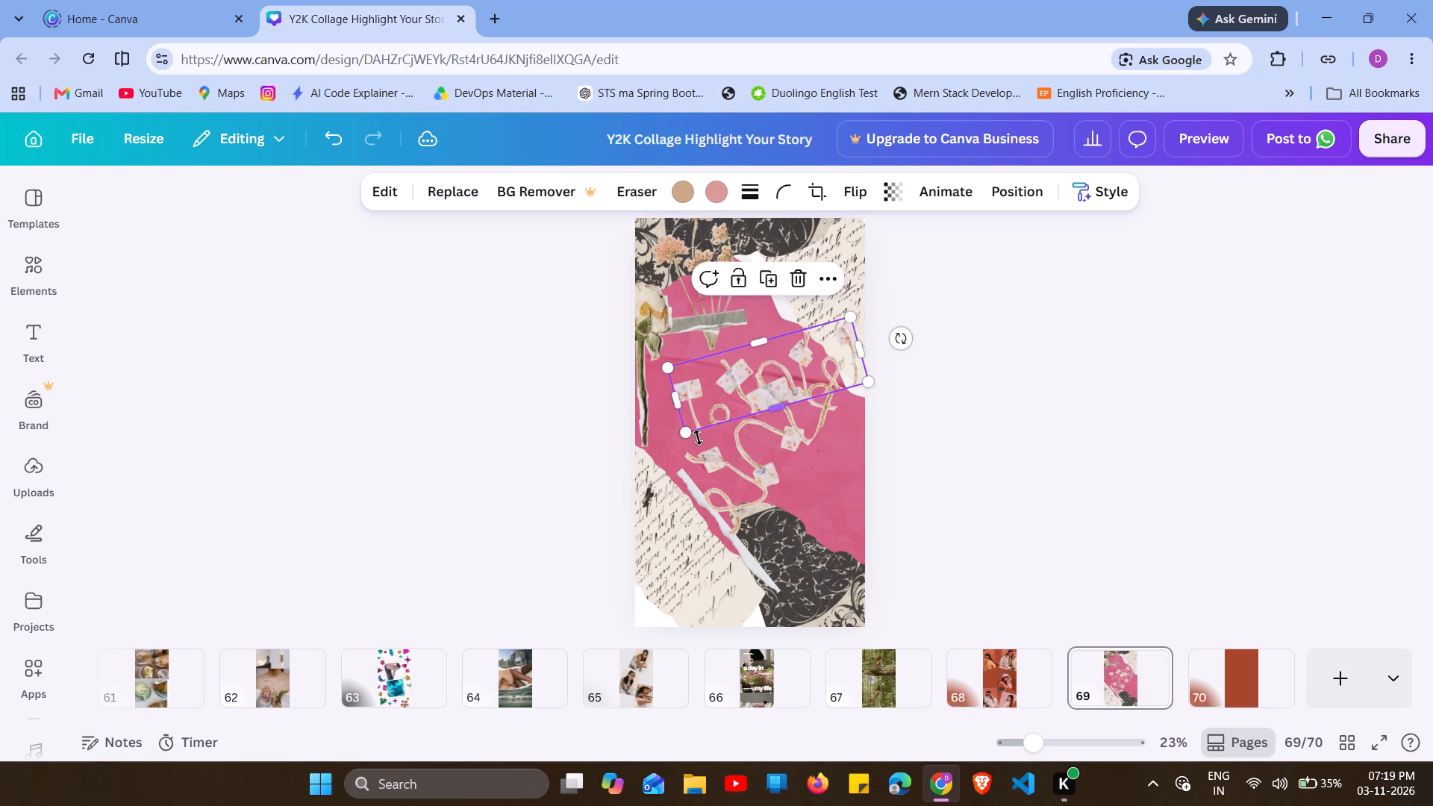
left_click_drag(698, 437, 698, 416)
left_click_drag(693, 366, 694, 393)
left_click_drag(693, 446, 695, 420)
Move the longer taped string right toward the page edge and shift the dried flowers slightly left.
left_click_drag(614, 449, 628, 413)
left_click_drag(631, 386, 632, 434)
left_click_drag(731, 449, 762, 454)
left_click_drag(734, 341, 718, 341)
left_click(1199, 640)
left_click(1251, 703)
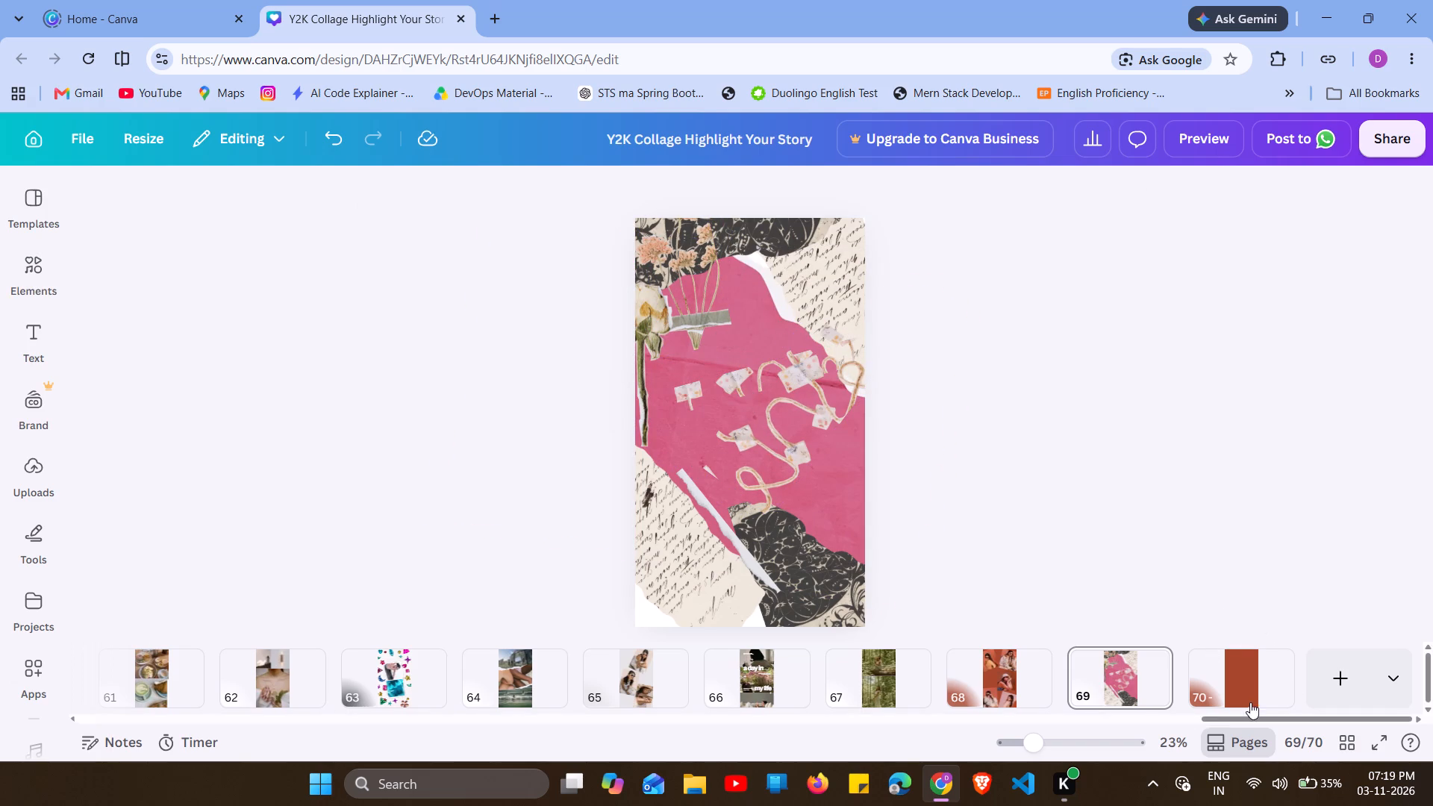
Open the story template library.
left_click(31, 215)
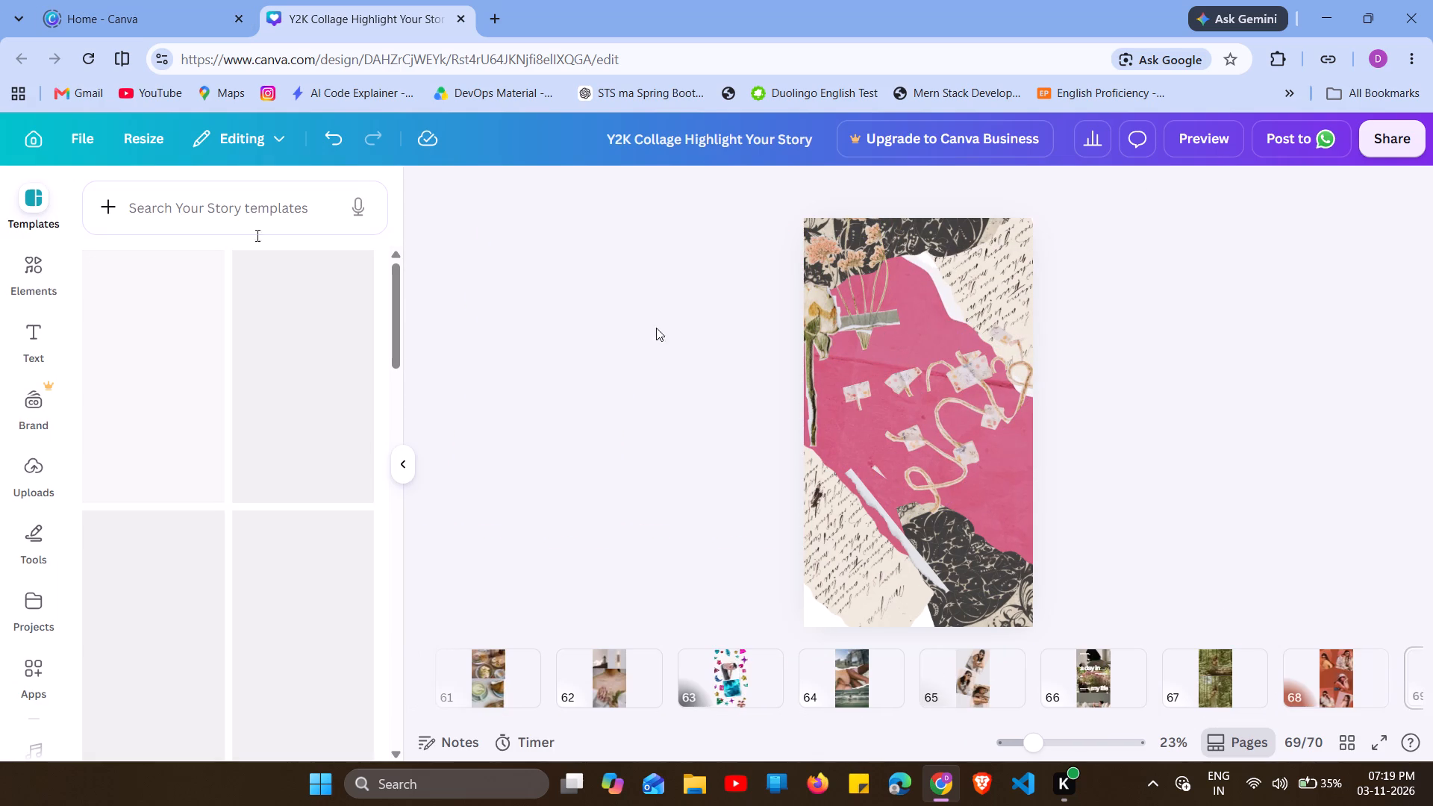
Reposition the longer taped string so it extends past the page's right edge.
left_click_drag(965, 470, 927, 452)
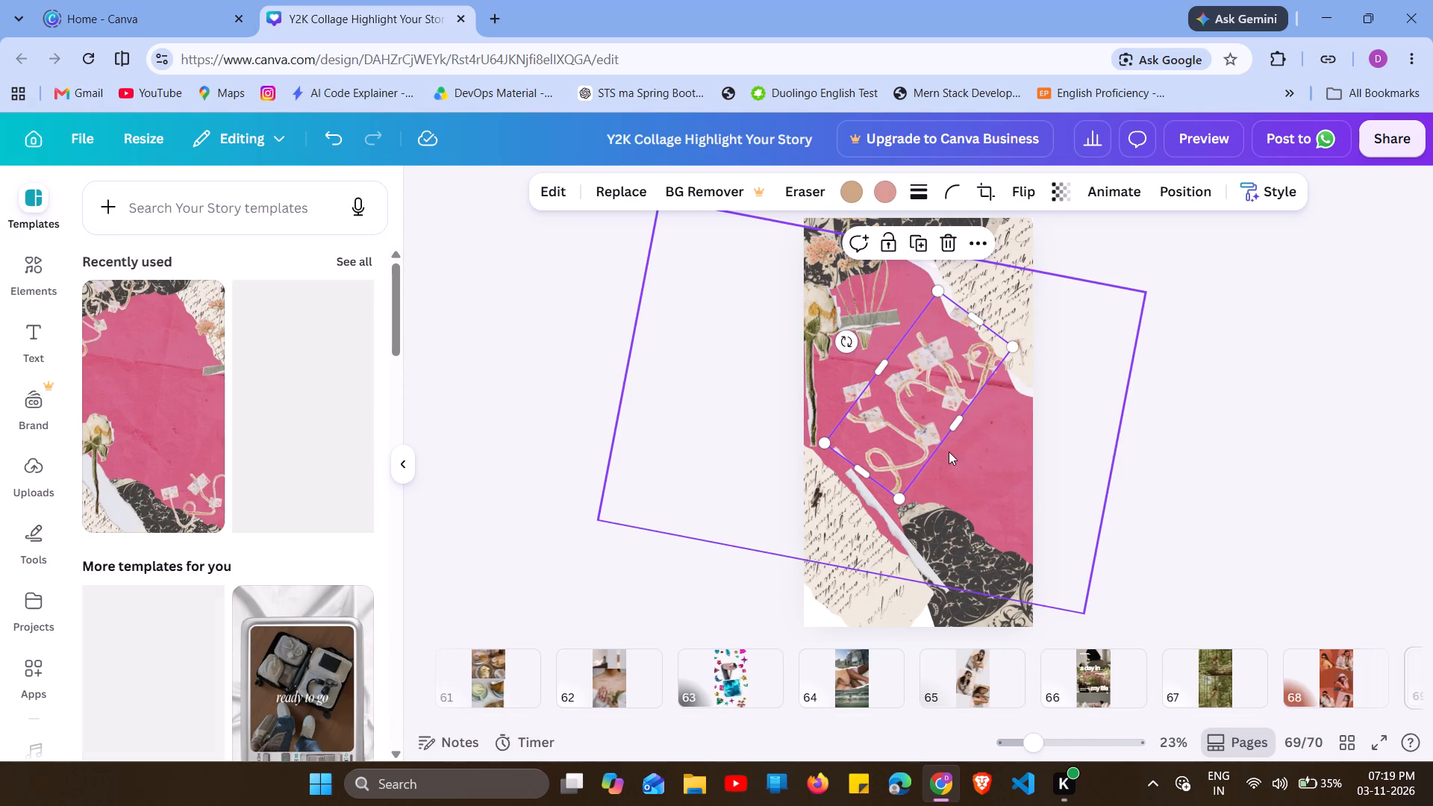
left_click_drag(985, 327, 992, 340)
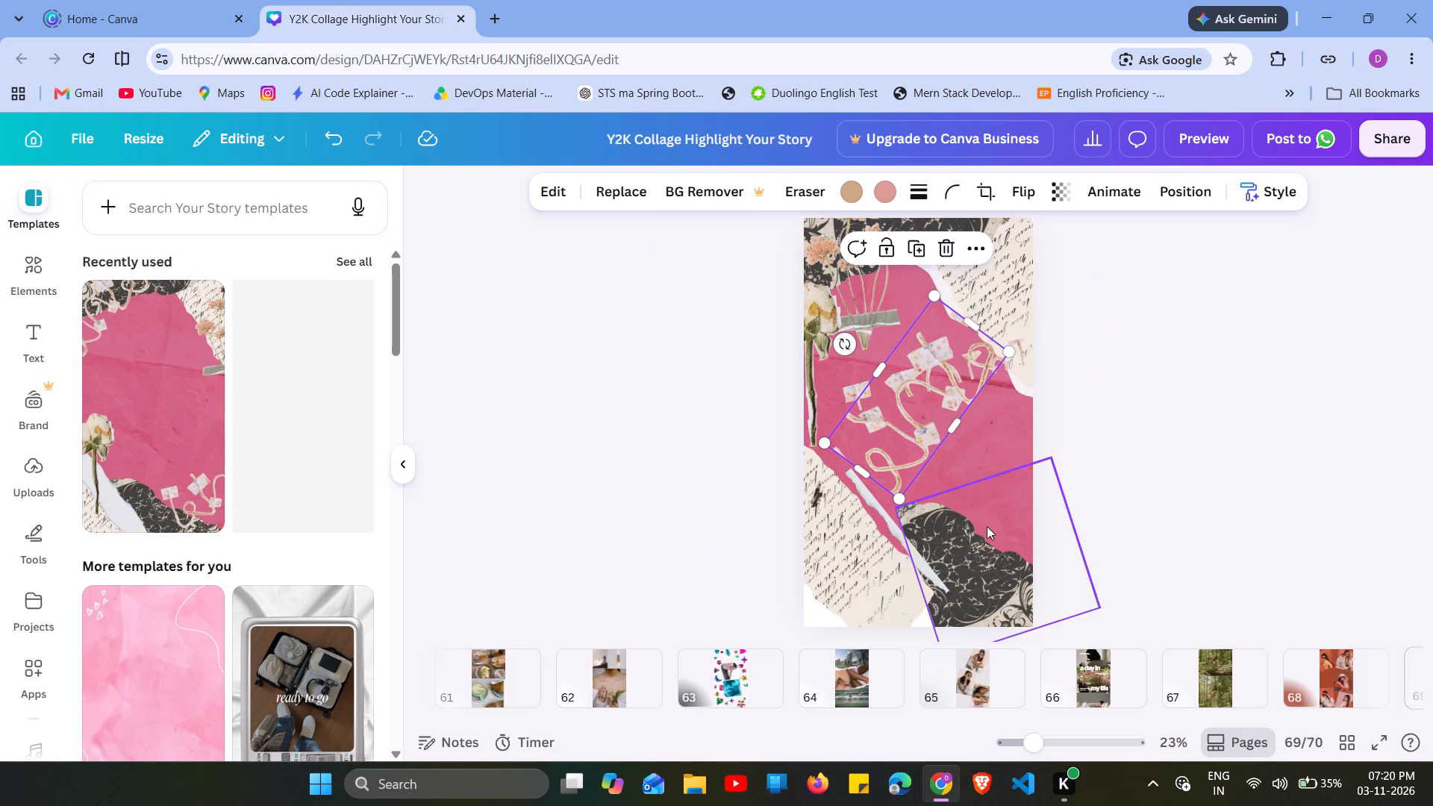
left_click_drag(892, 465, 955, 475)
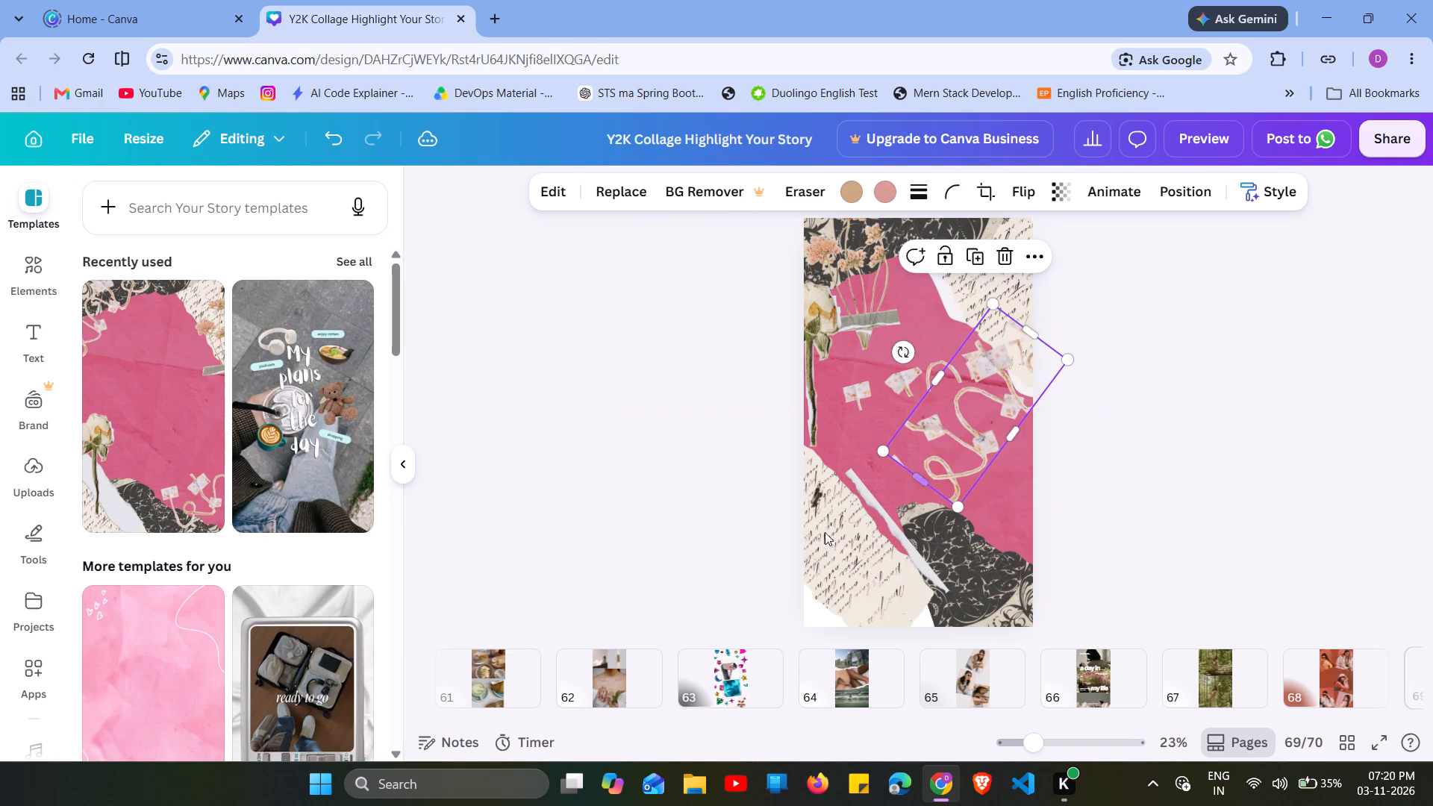
Replace the content of page 69 with the denim pocket template showing five polaroid friend photos.
scroll(177, 540, "down", 5)
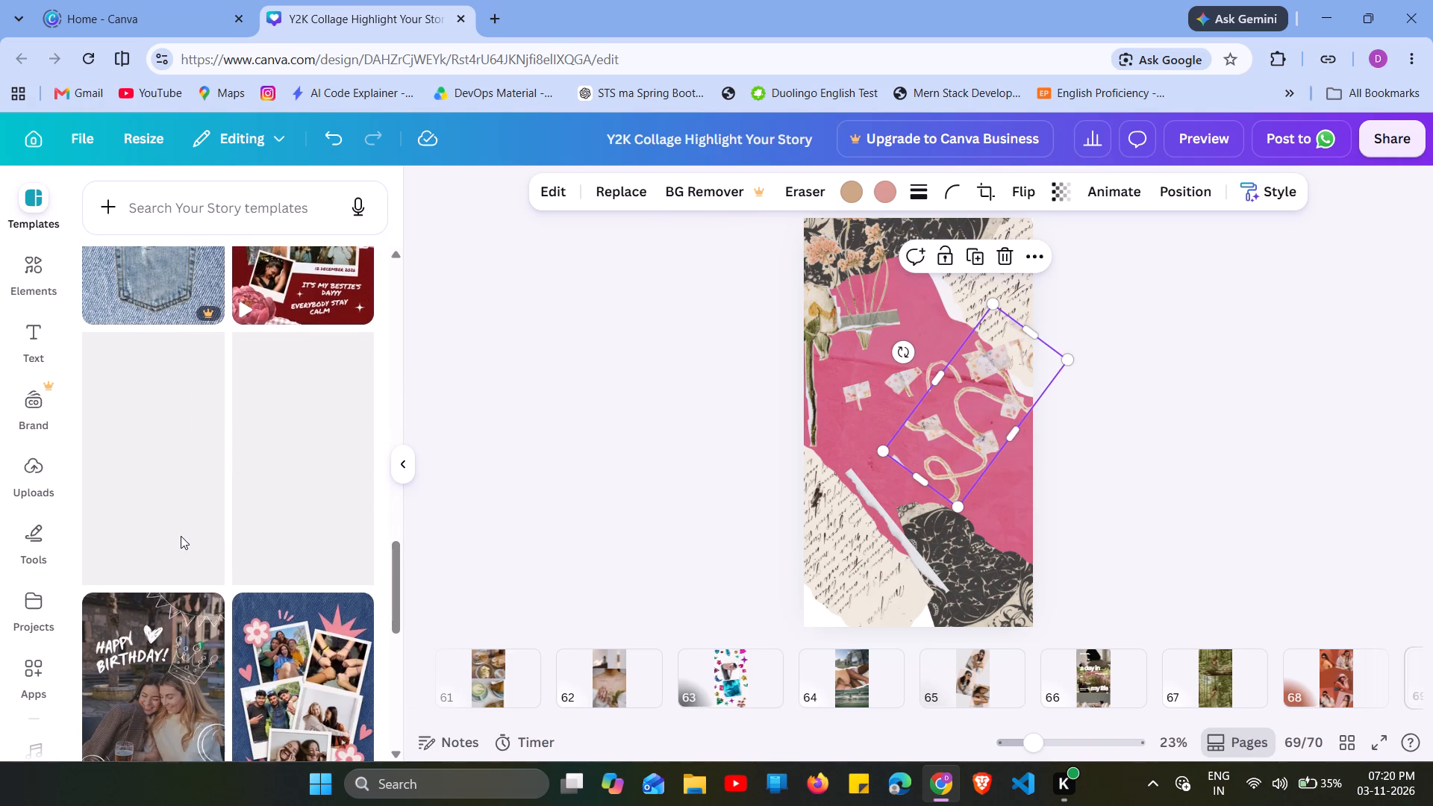
left_click(1410, 660)
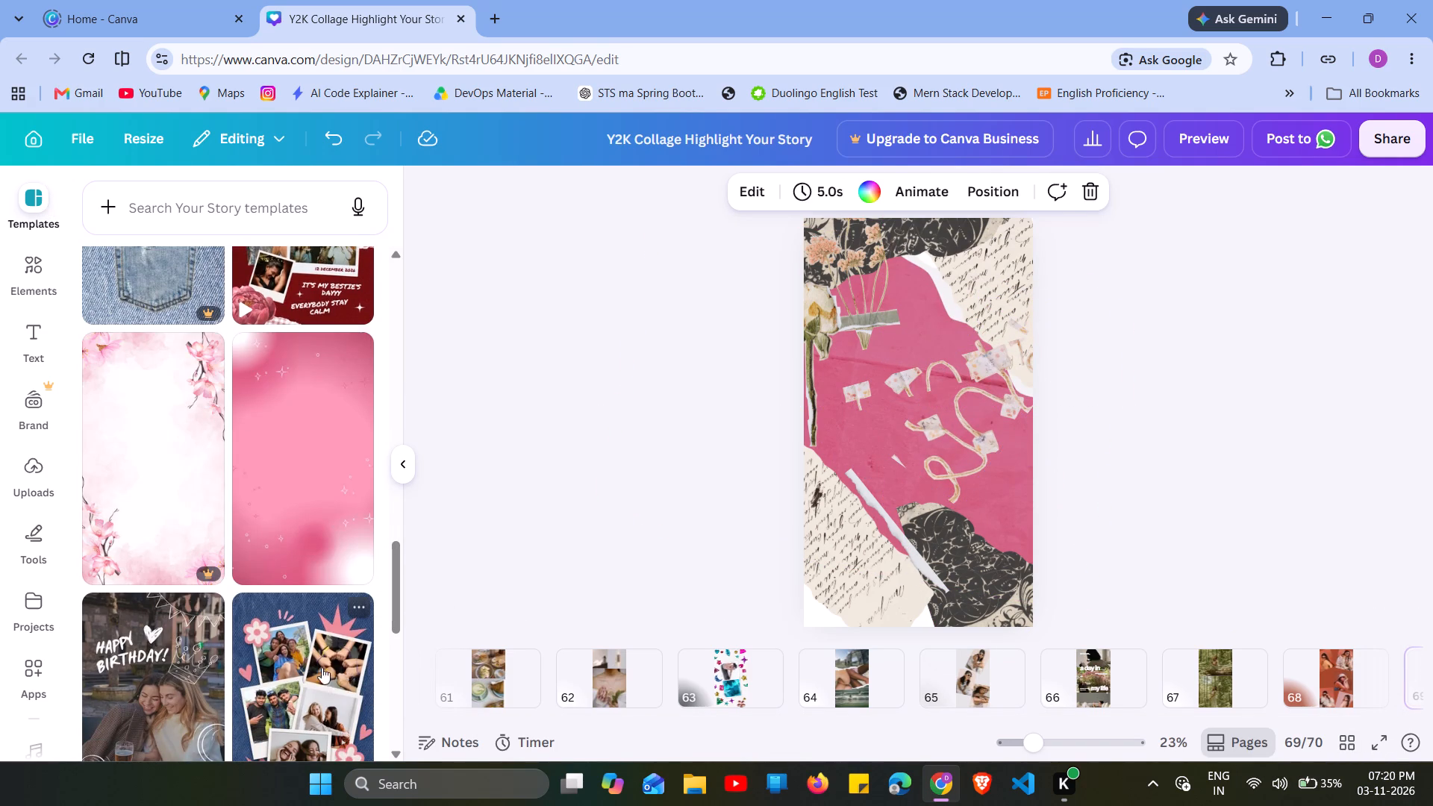
left_click(307, 657)
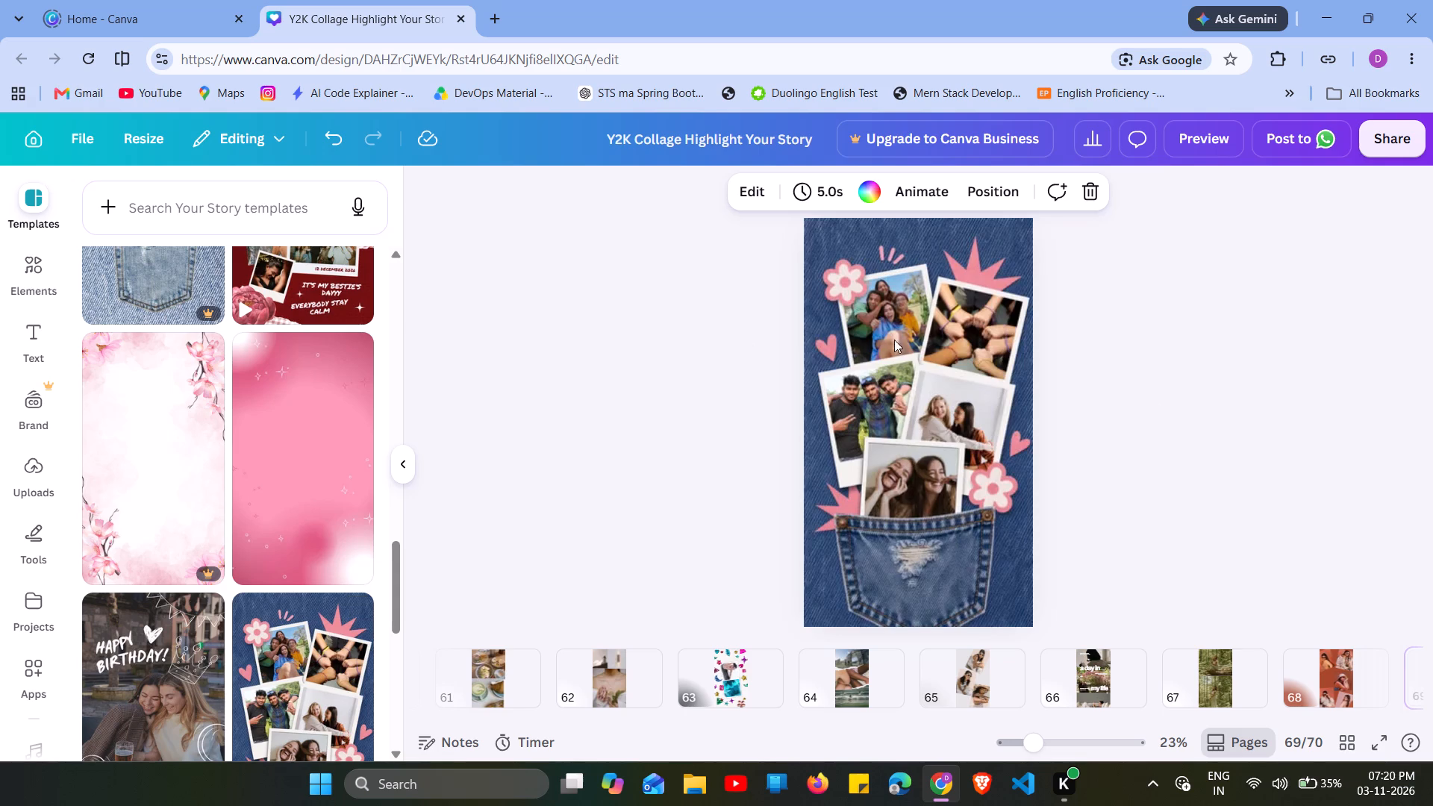
Nudge the upper-left group polaroid slightly left and raise the lowest polaroid a little.
left_click(890, 319)
left_click_drag(900, 298, 885, 305)
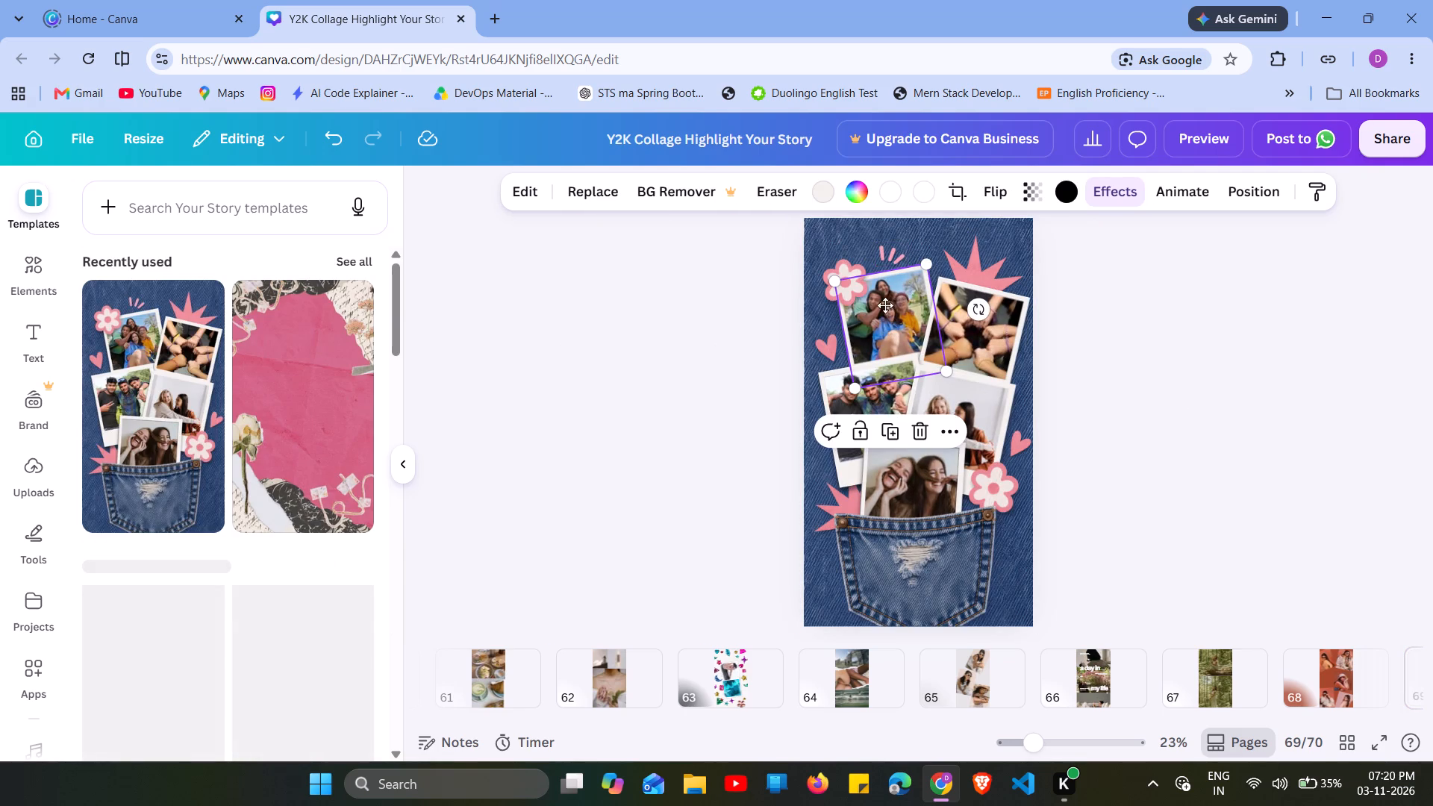
left_click_drag(885, 305, 880, 310)
left_click_drag(877, 311, 893, 298)
left_click_drag(925, 496, 926, 485)
Reposition the denim pocket slightly lower so it extends past the page's bottom edge.
left_click_drag(983, 620, 988, 584)
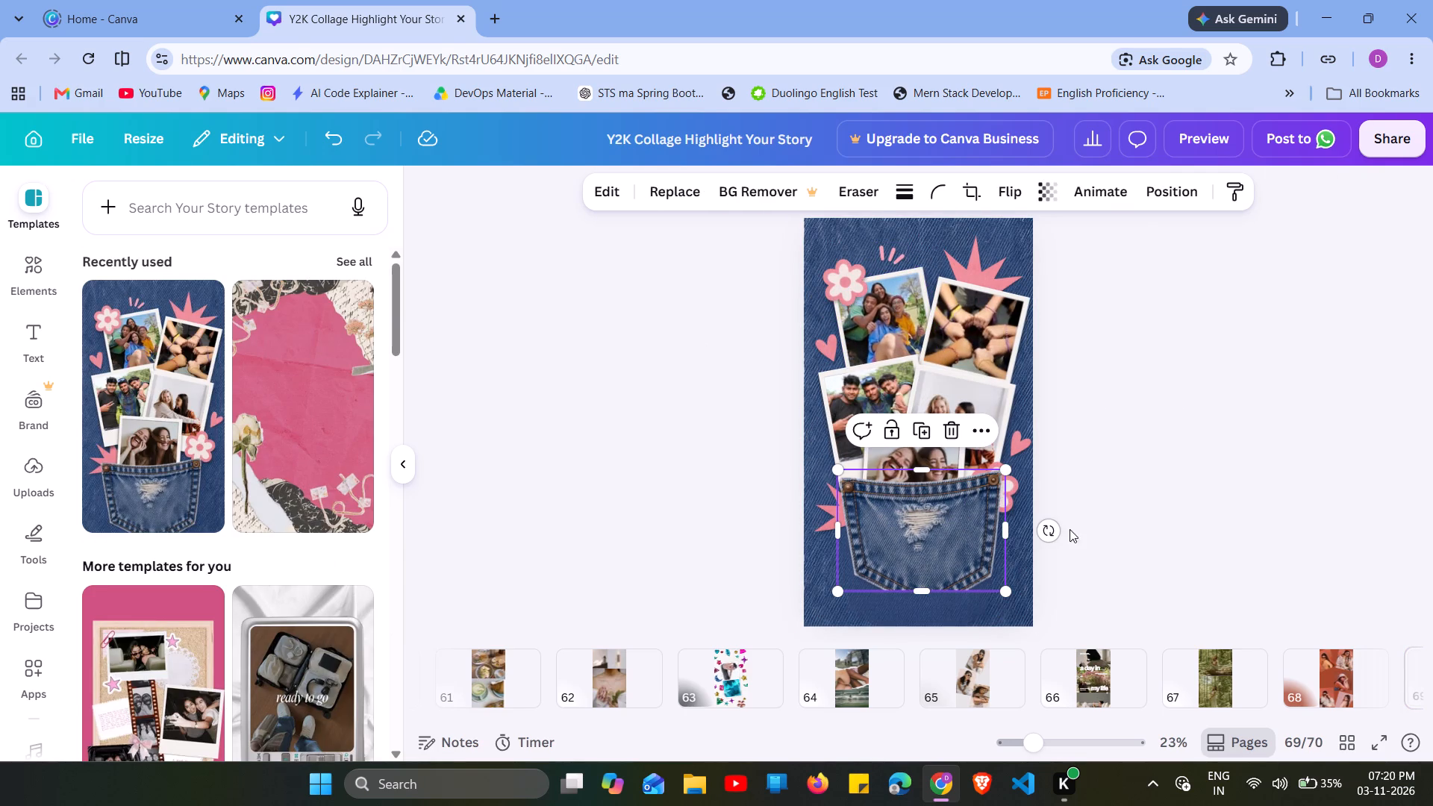
left_click_drag(1076, 518, 1079, 479)
left_click_drag(1075, 598, 1048, 617)
left_click_drag(1007, 645, 1006, 627)
left_click_drag(1005, 609, 1008, 577)
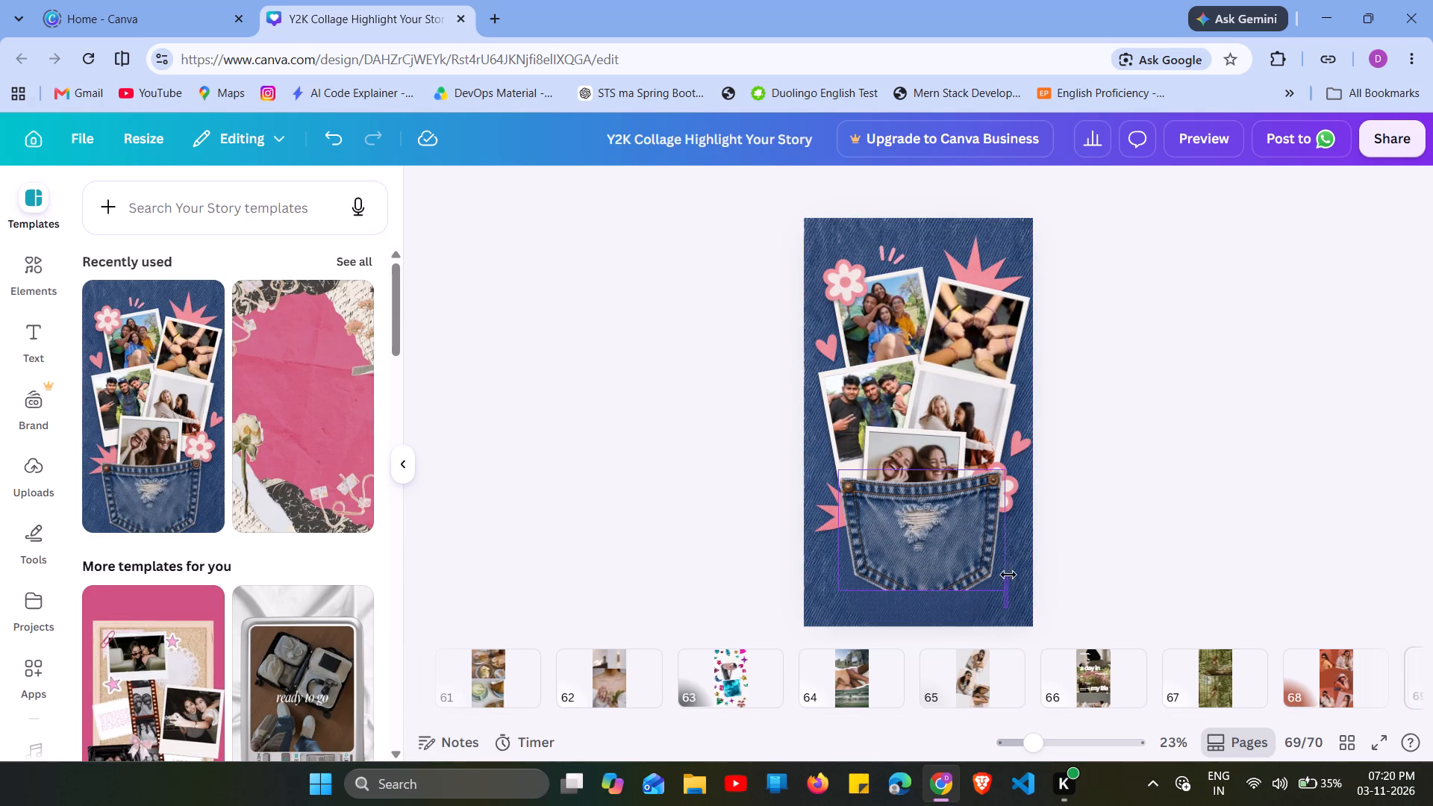
left_click_drag(1043, 541, 1036, 567)
left_click_drag(1004, 590, 1008, 565)
left_click_drag(912, 490, 902, 566)
Lower the pink flower beside the pocket, and move the pink dashes and upper starburst to the page's top edge.
left_click_drag(1008, 492, 1013, 511)
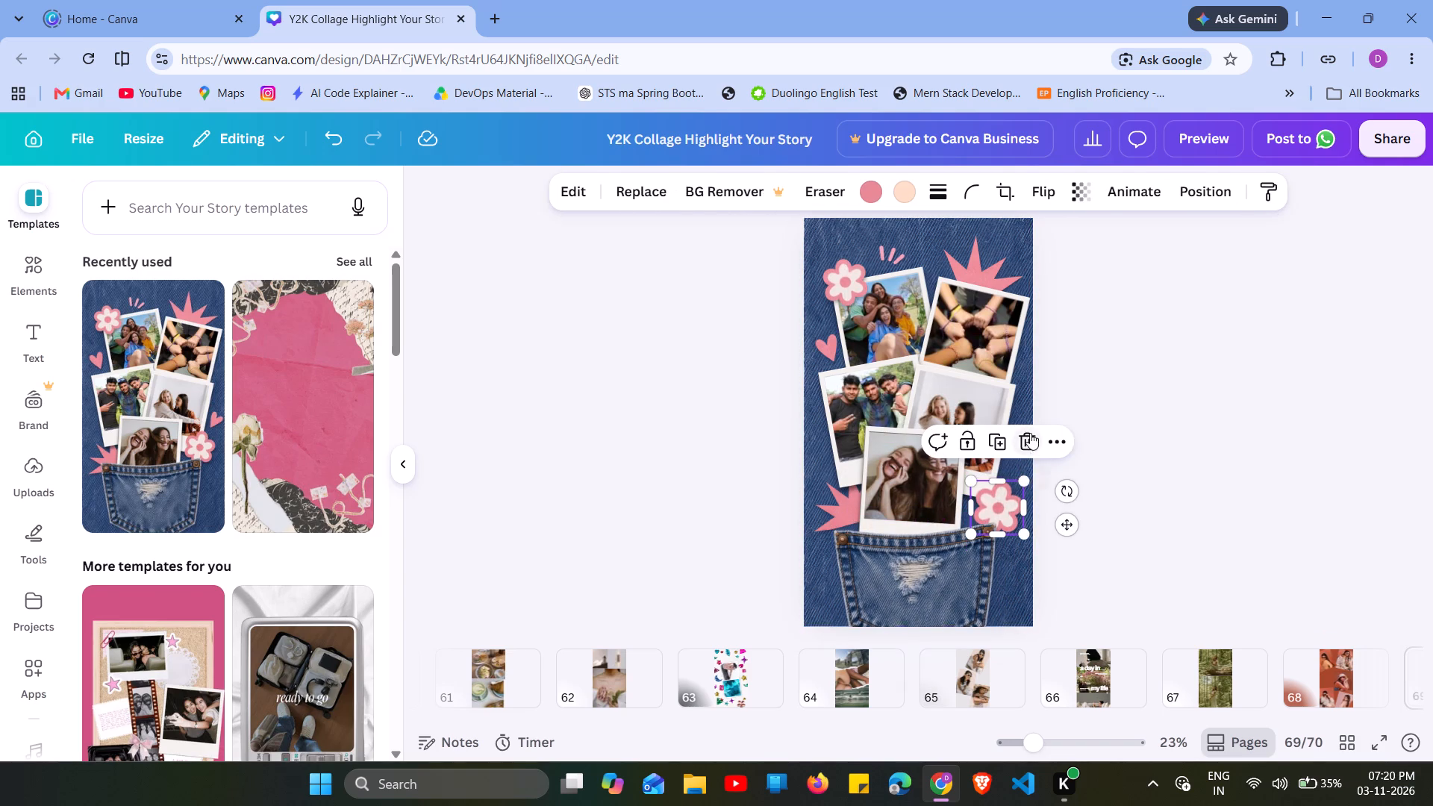
left_click_drag(805, 525, 805, 539)
left_click_drag(879, 187, 905, 163)
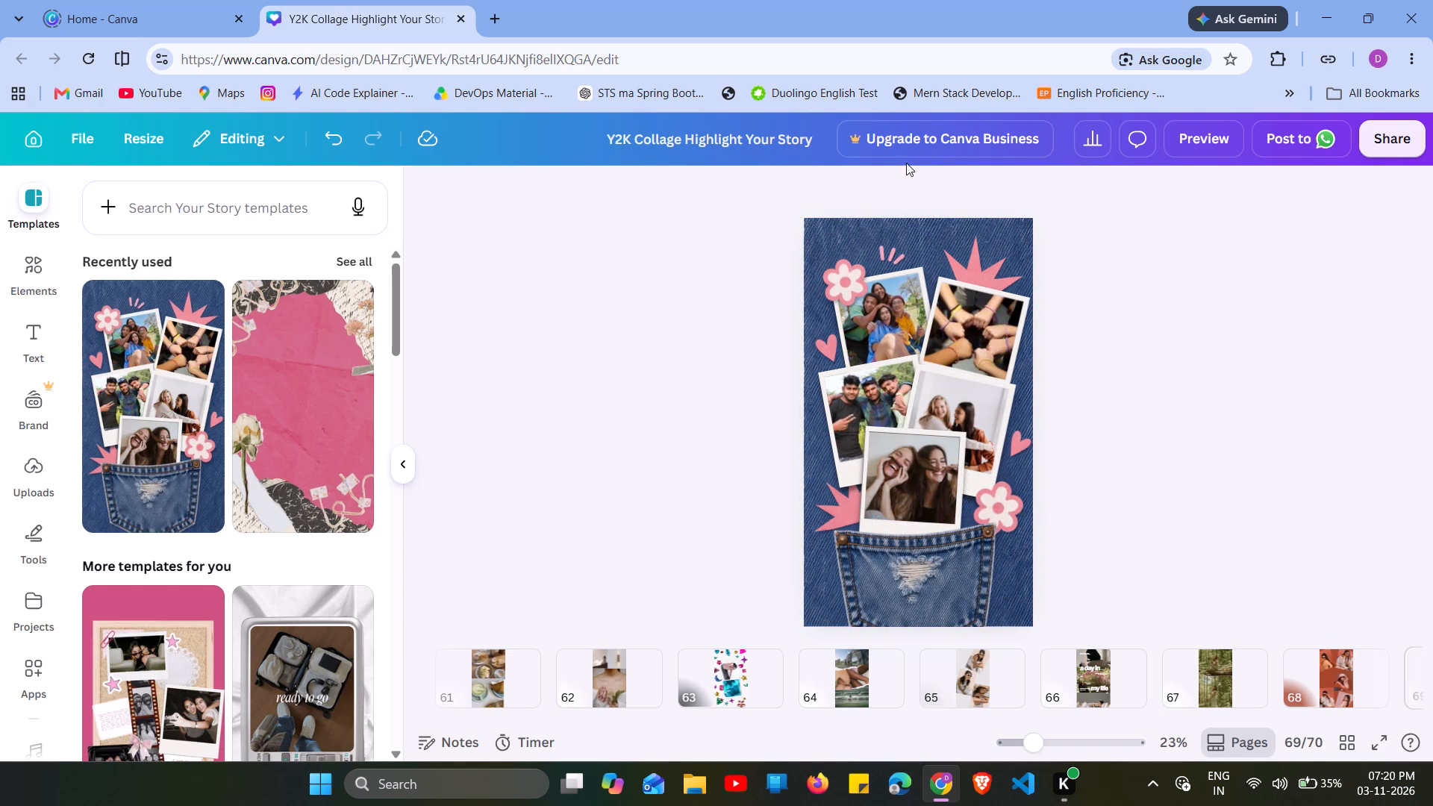
left_click_drag(943, 157, 943, 179)
left_click_drag(891, 249, 897, 222)
left_click_drag(989, 260, 999, 243)
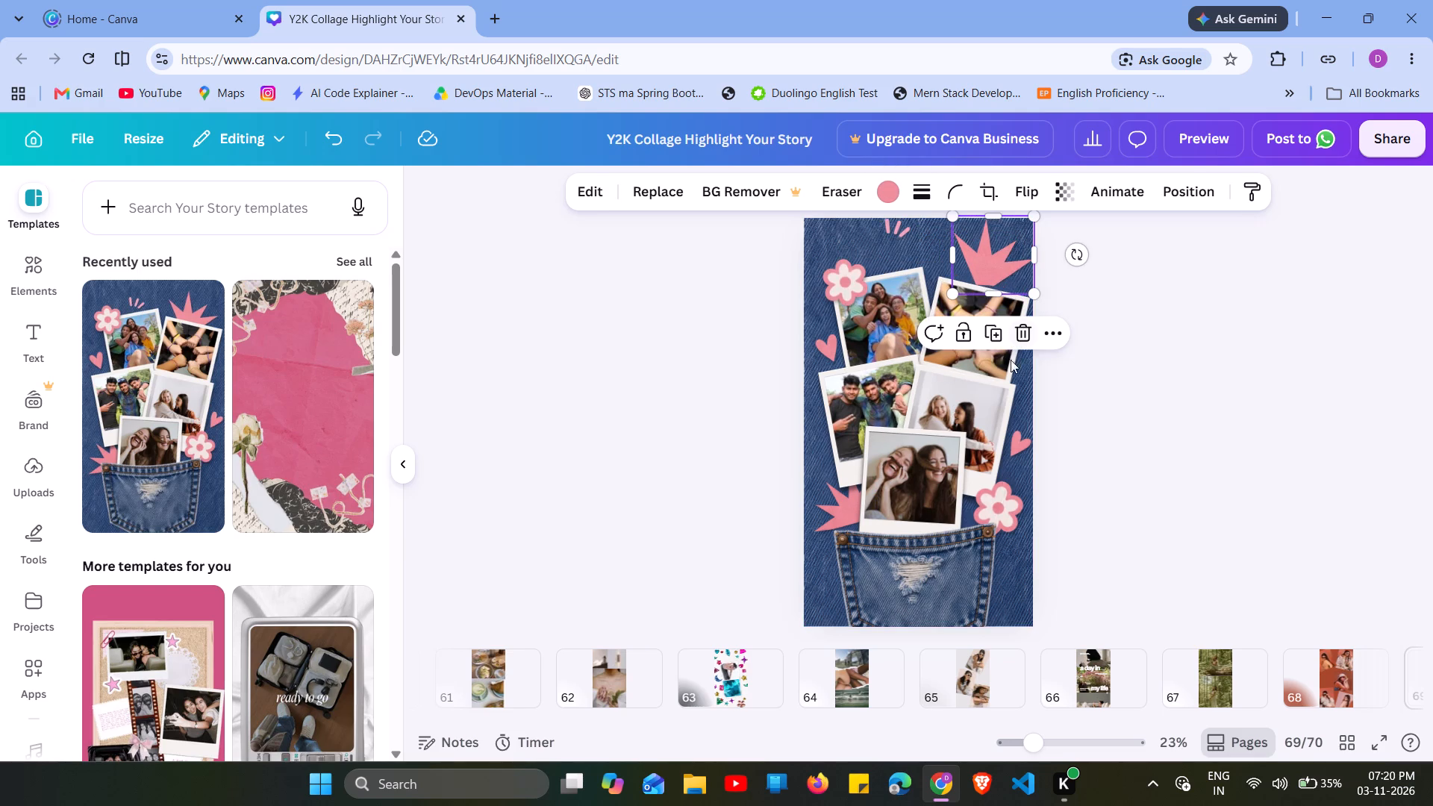
Raise the polaroid of two women hugging, at the right of the photo group.
left_click_drag(964, 414, 959, 389)
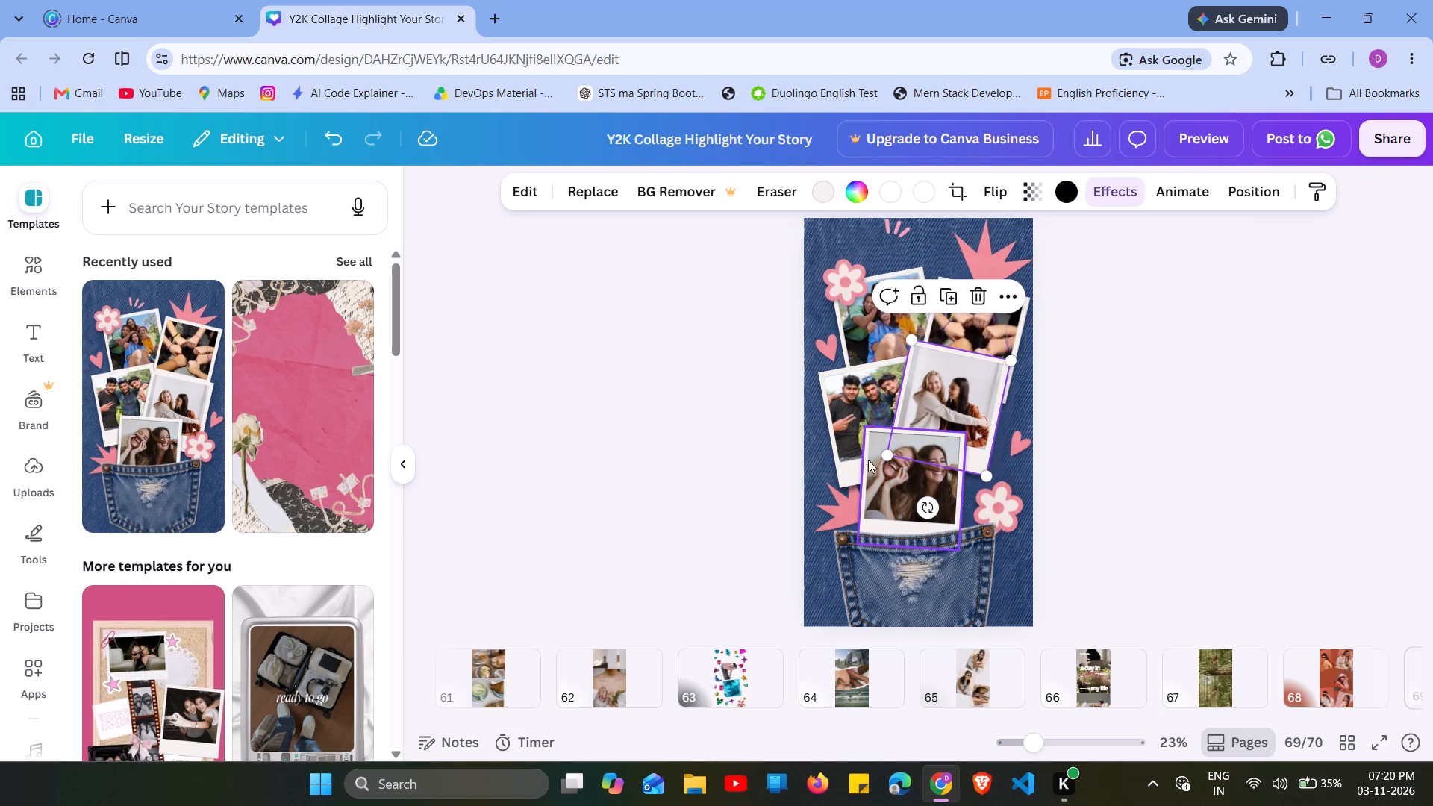
Move the polaroid of three men to the page's left edge, and shift the nearby pink heart left and the upper flower up.
left_click_drag(868, 402, 850, 403)
left_click_drag(824, 343, 825, 303)
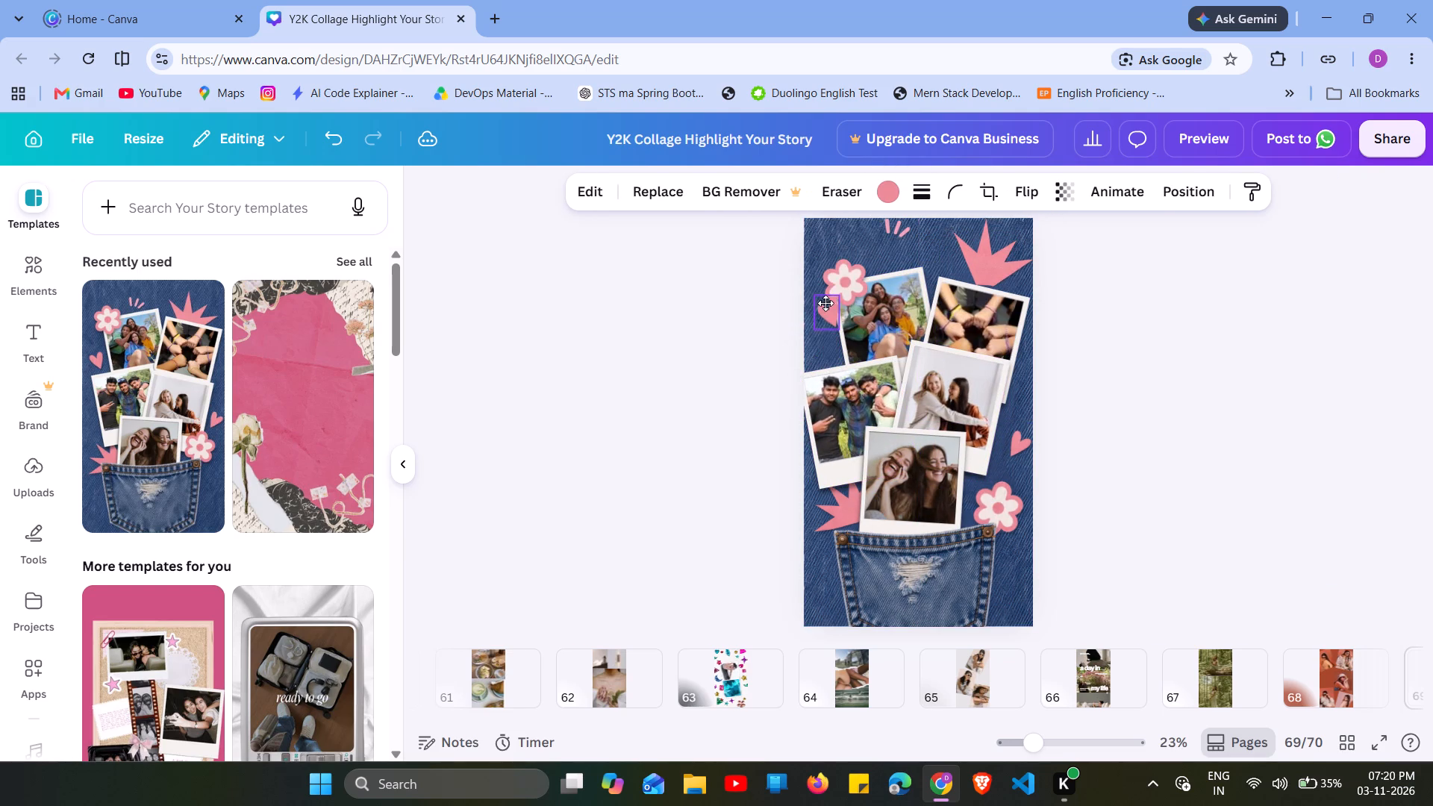
left_click_drag(825, 303, 815, 320)
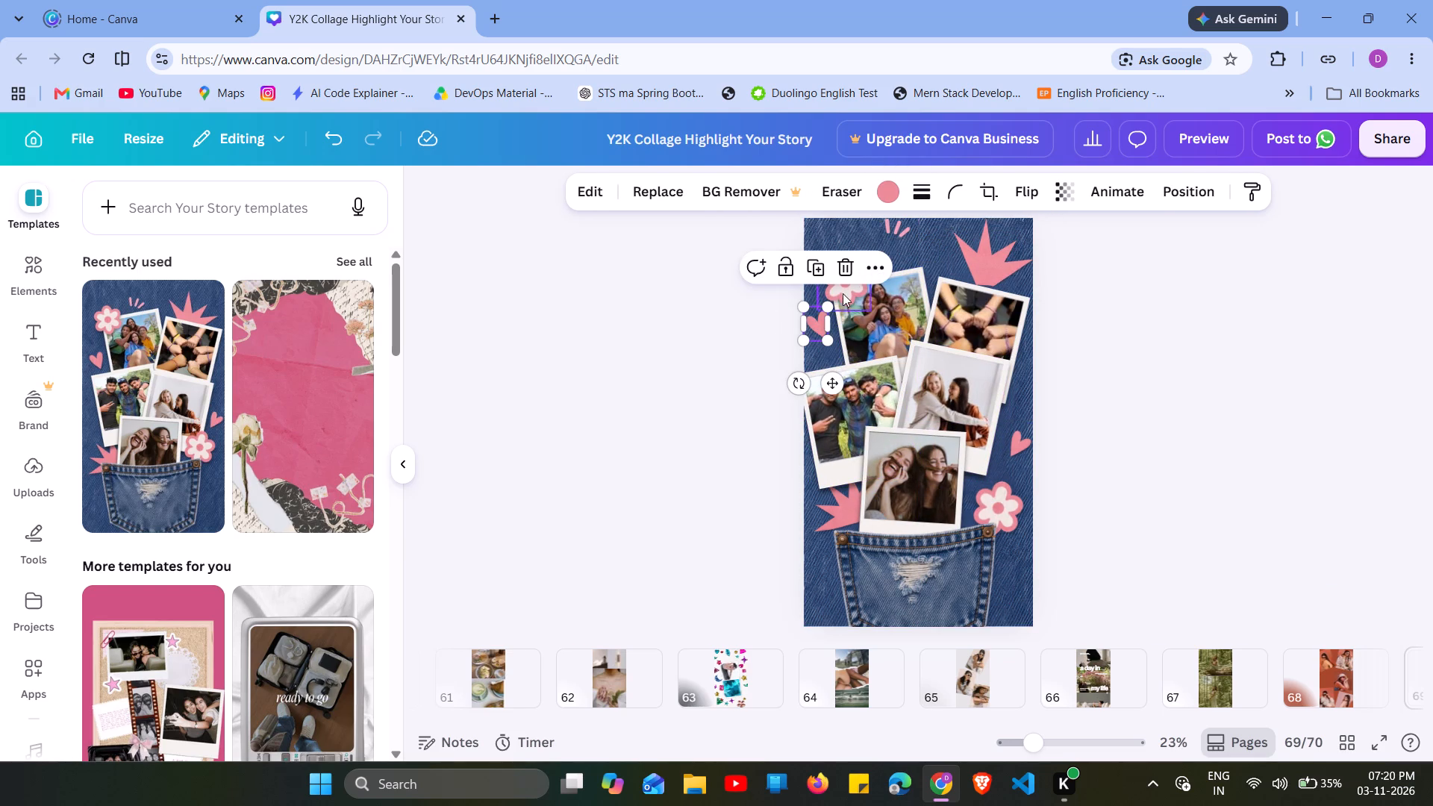
left_click_drag(843, 293, 837, 263)
Lower the hugging-women polaroid slightly and tuck the polaroid of two laughing women deeper into the denim pocket.
left_click_drag(920, 392, 923, 400)
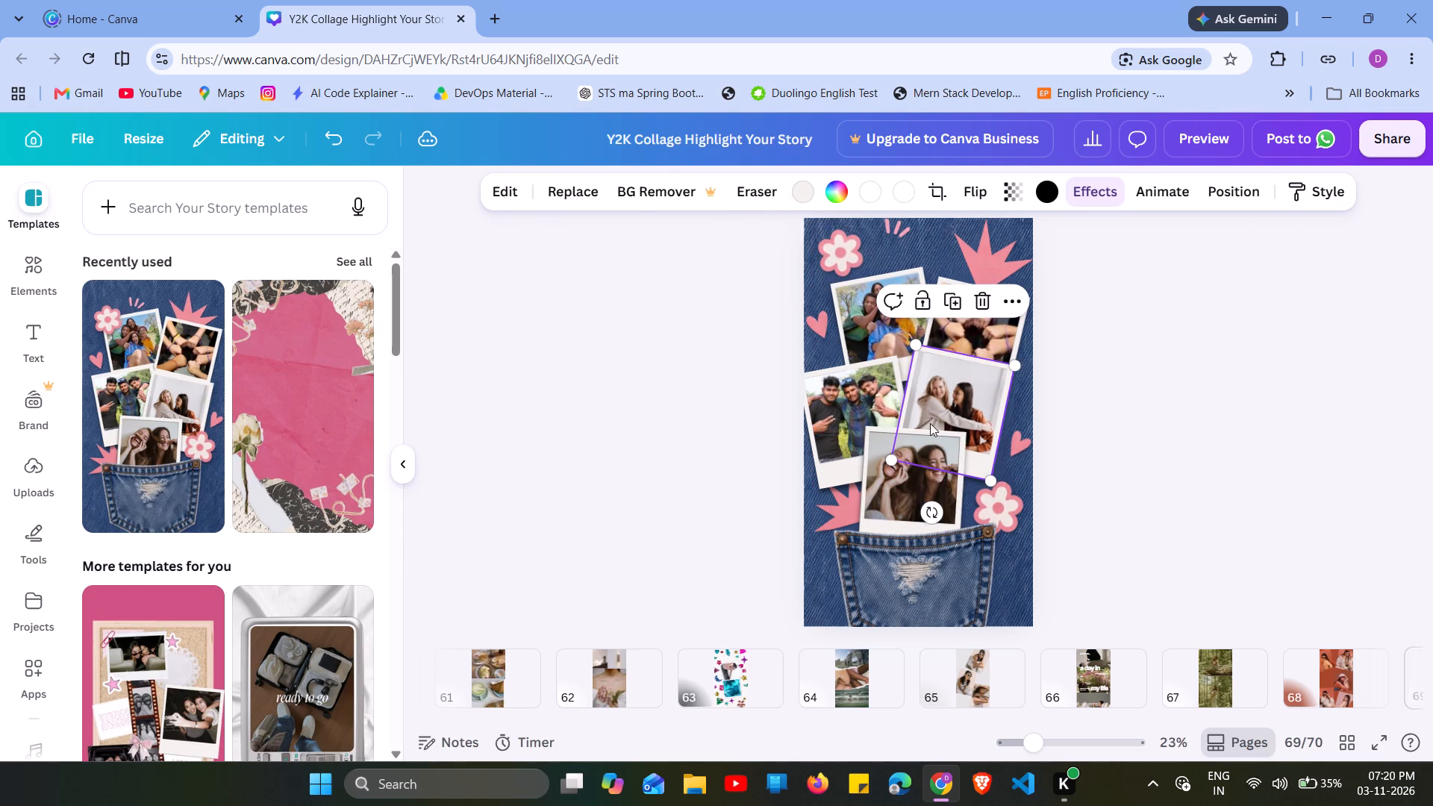
left_click_drag(949, 512, 952, 497)
left_click_drag(969, 502, 981, 484)
left_click_drag(1039, 422, 1037, 464)
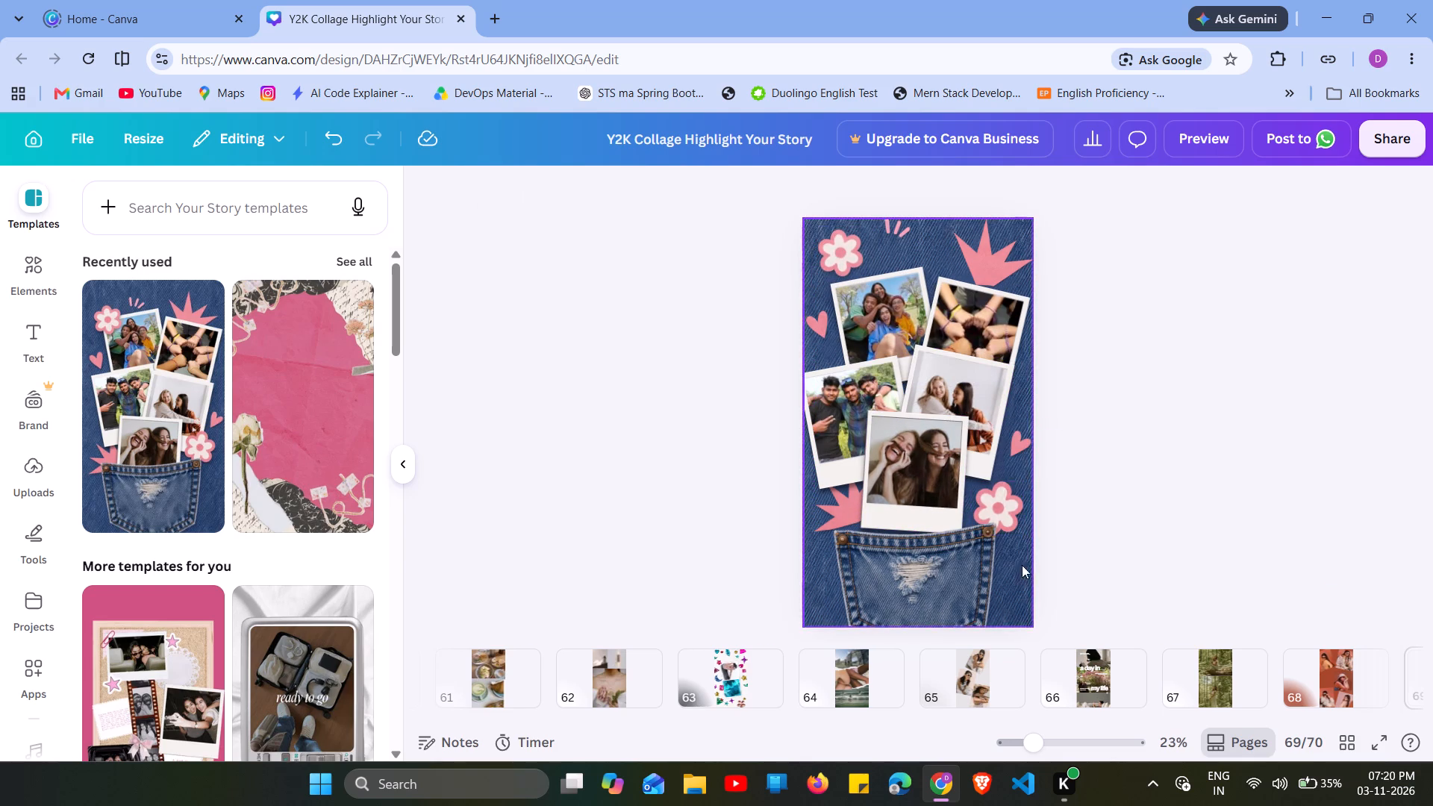
left_click_drag(1015, 577, 1015, 540)
left_click_drag(1007, 553, 1003, 563)
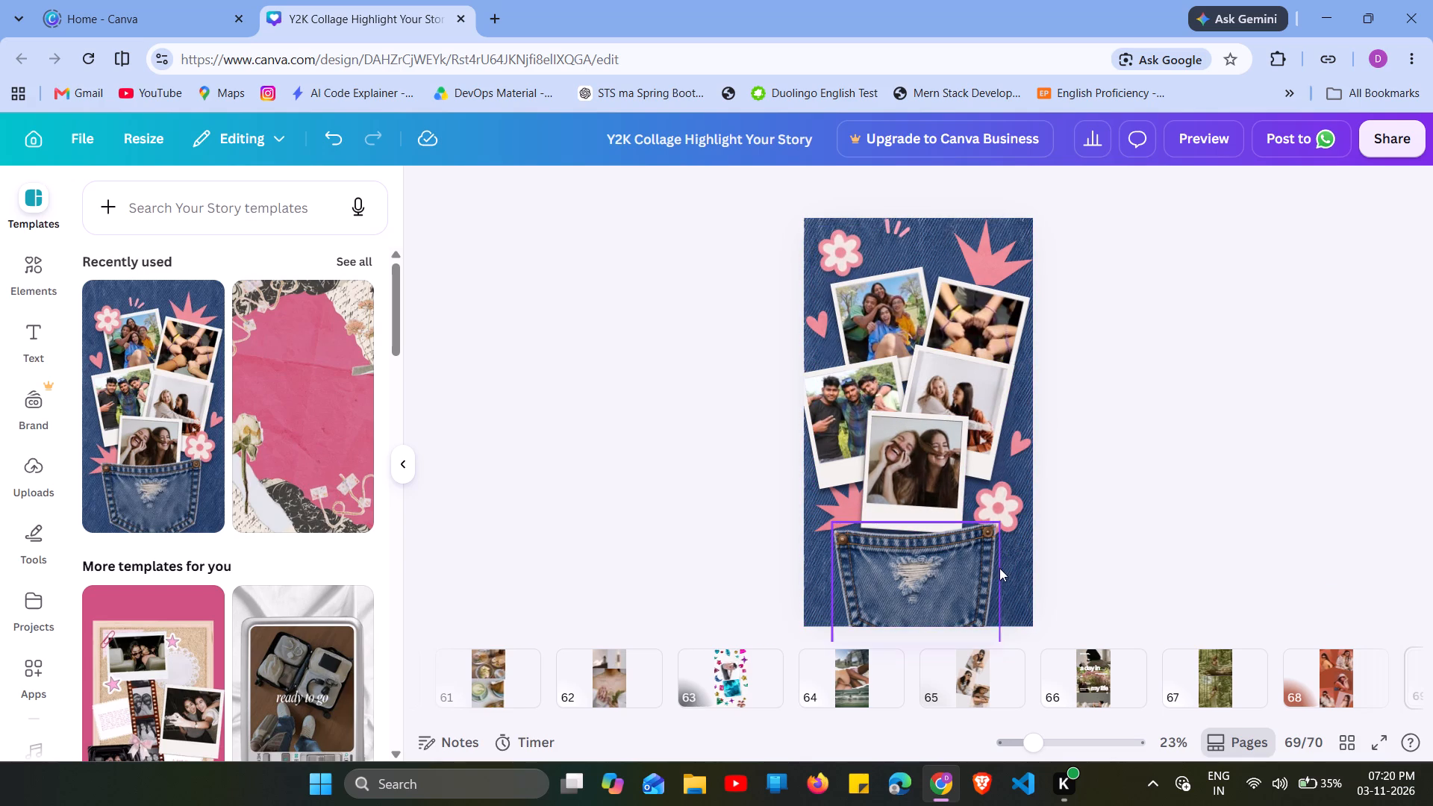
left_click_drag(917, 478, 909, 508)
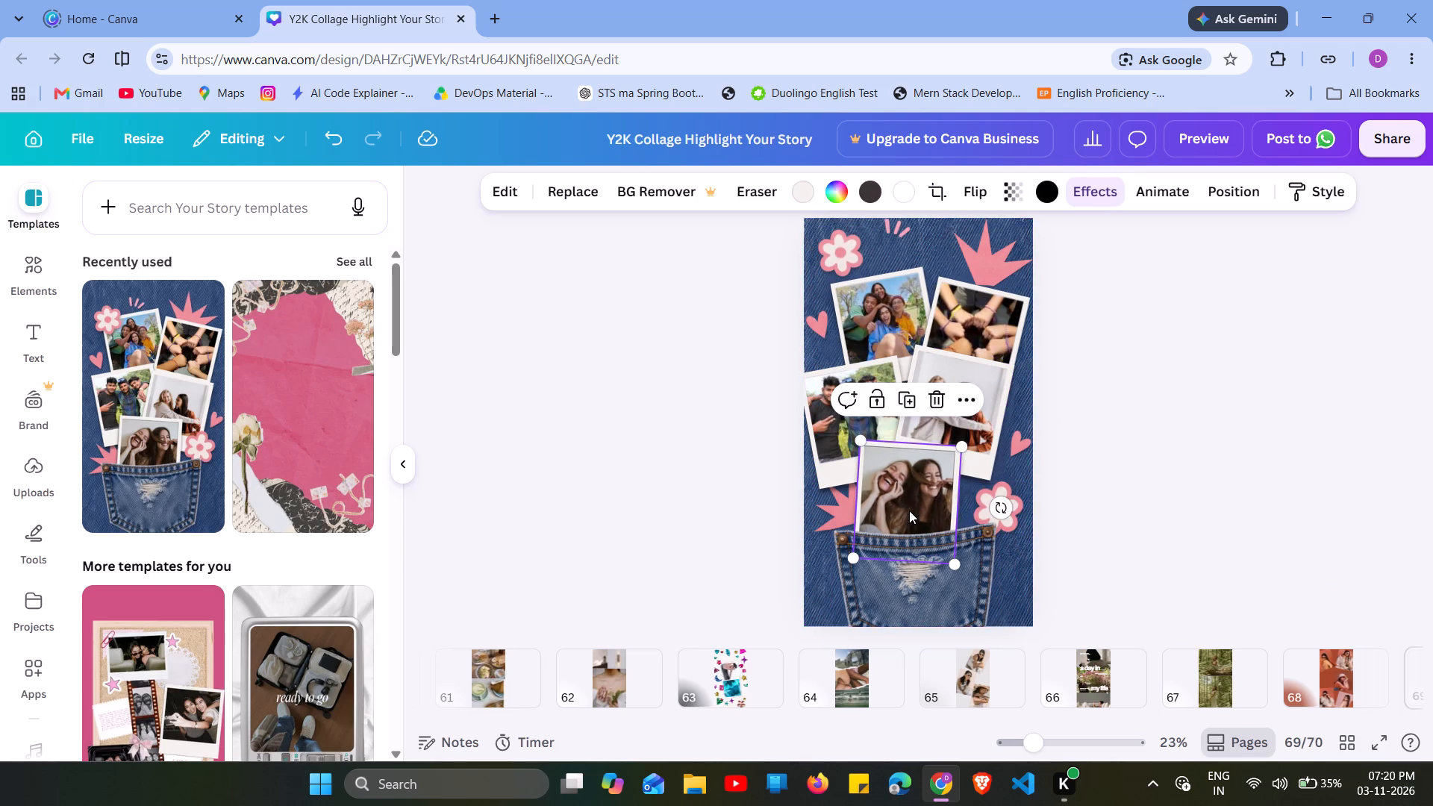
Move the pink flower beside the pocket slightly up and right.
left_click_drag(1016, 505, 1031, 492)
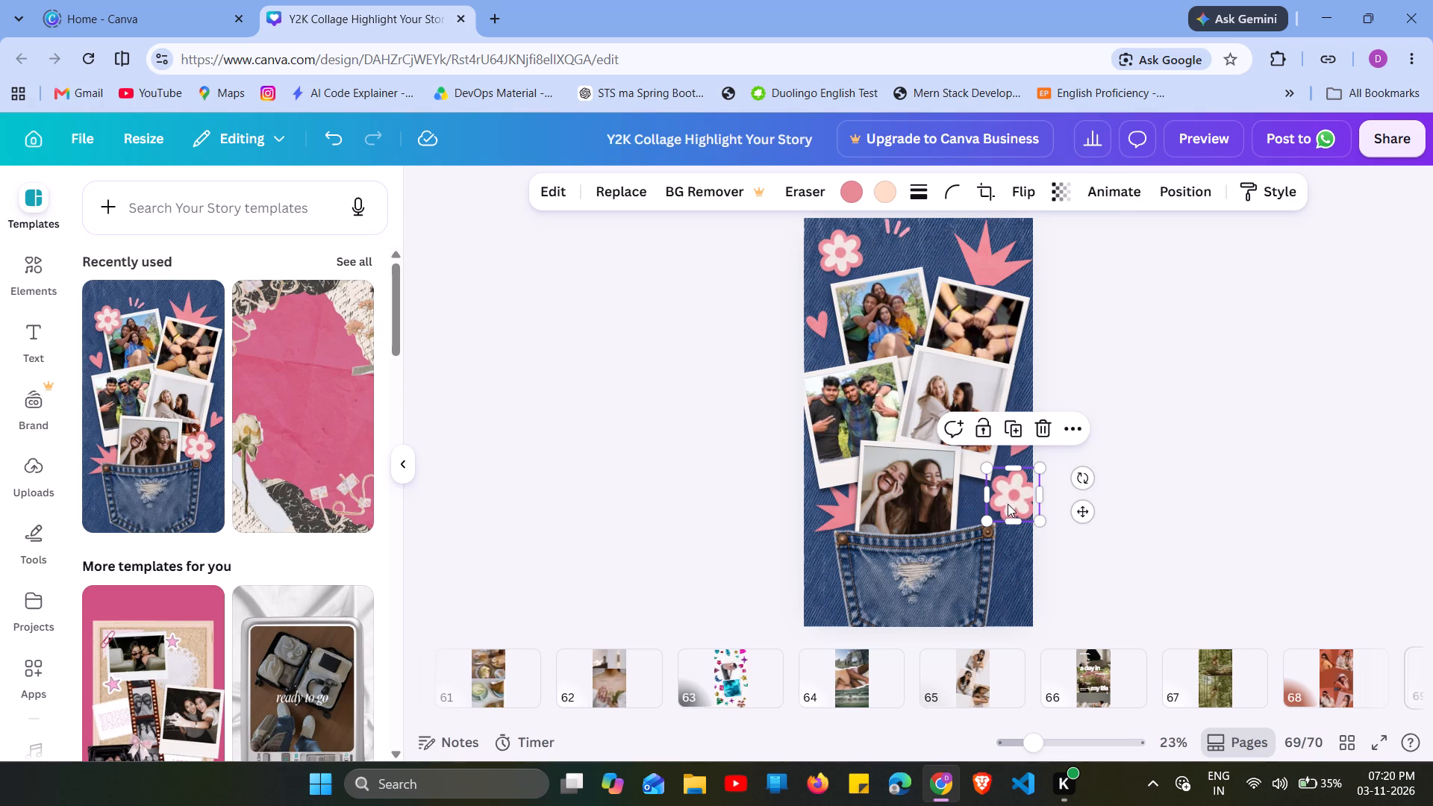
left_click_drag(1016, 502, 1023, 496)
left_click_drag(1024, 495, 1004, 502)
Lower the denim pocket slightly and raise the laughing-women polaroid so more of it shows above the pocket.
left_click_drag(931, 545, 925, 566)
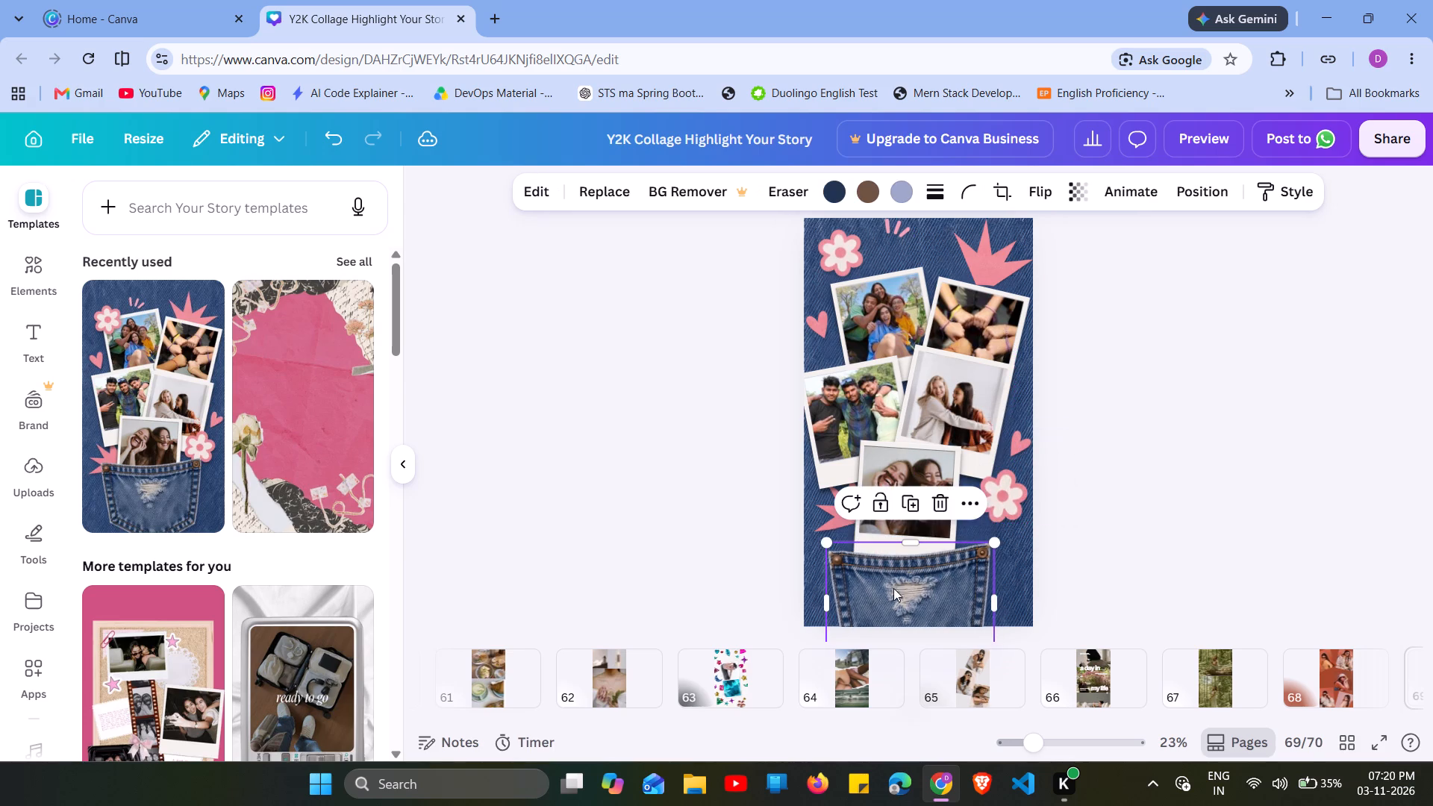
left_click_drag(891, 595, 902, 575)
left_click_drag(913, 497, 914, 519)
left_click_drag(946, 513, 947, 511)
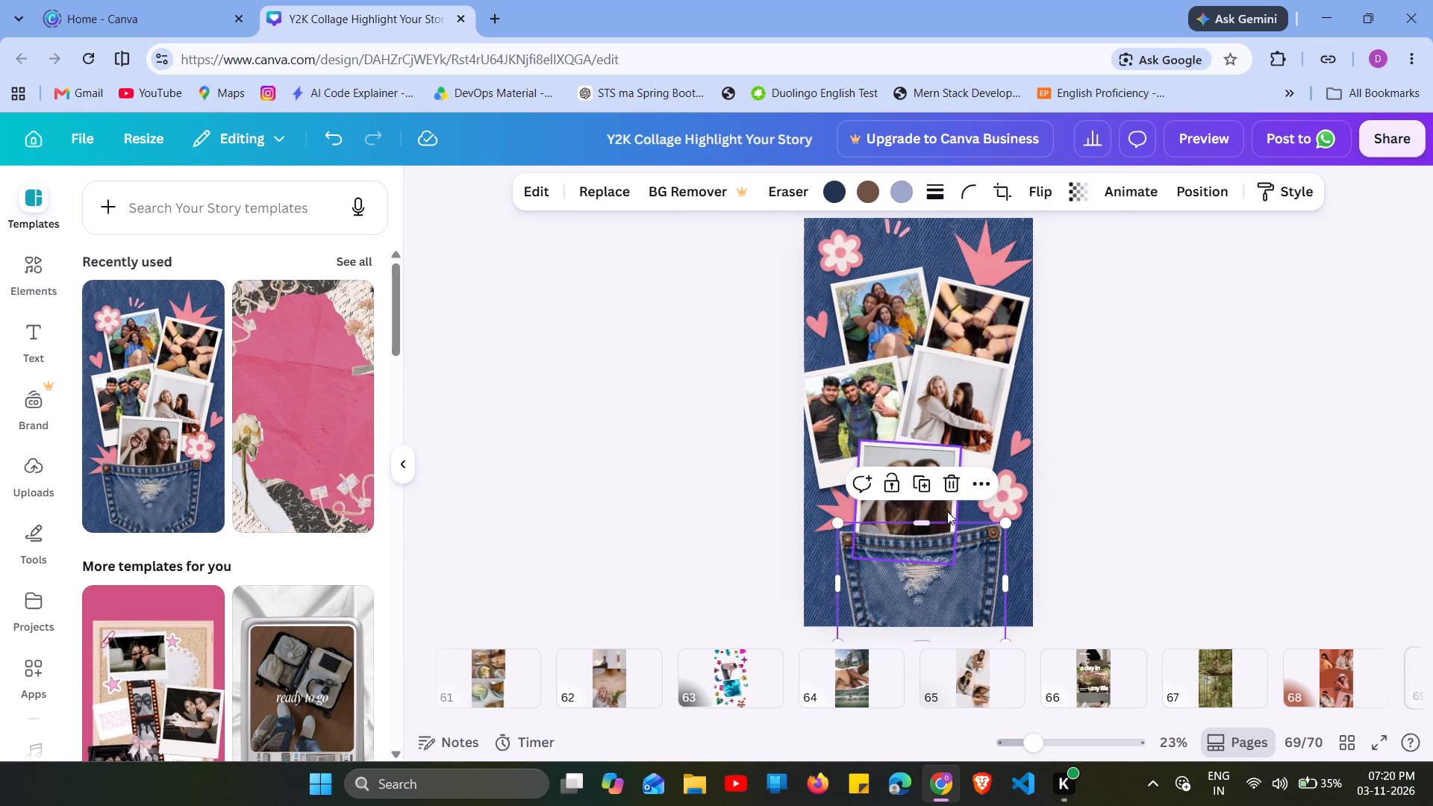
left_click_drag(947, 511, 957, 502)
left_click_drag(935, 558, 946, 534)
left_click_drag(949, 515, 946, 531)
left_click_drag(940, 566, 955, 530)
left_click_drag(955, 543, 953, 556)
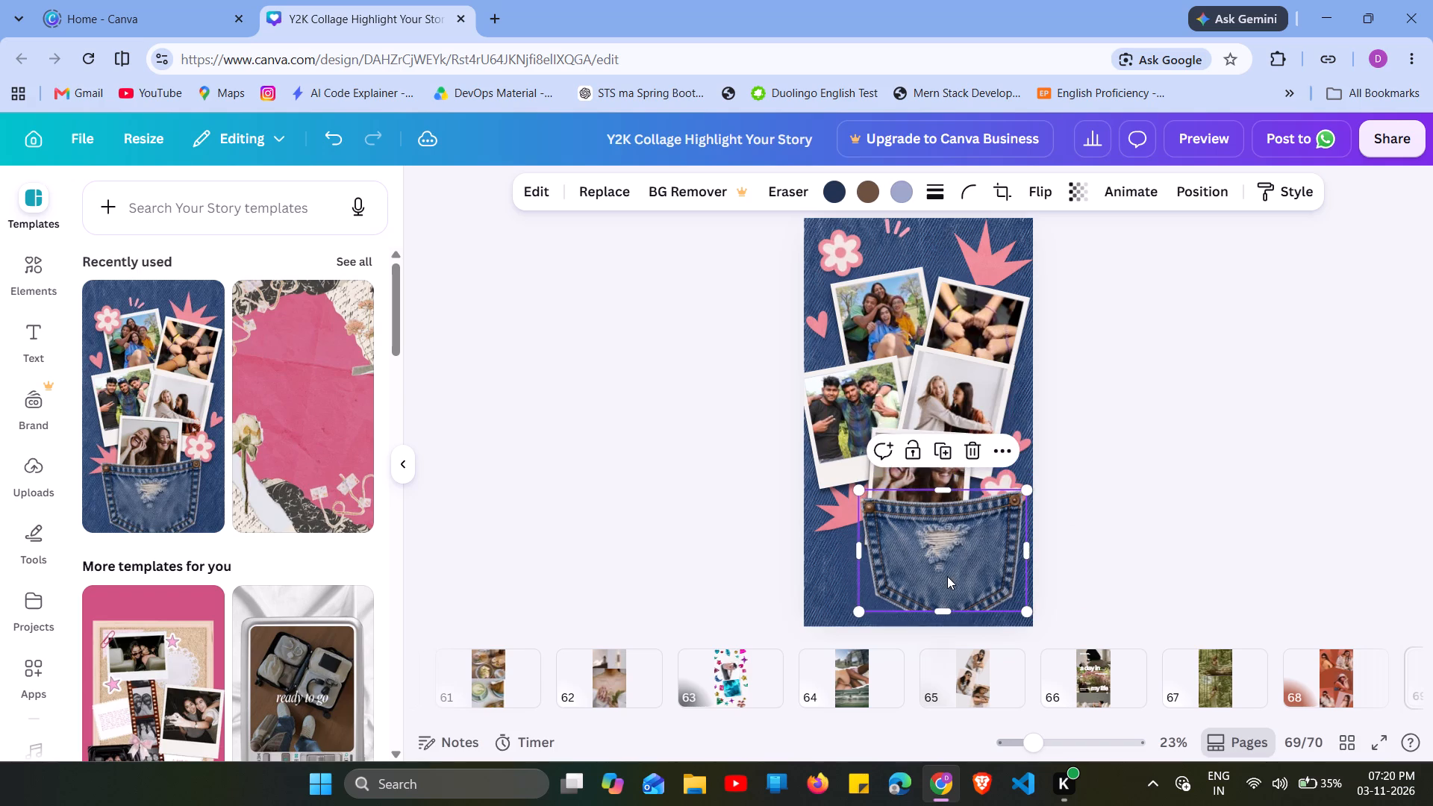
left_click_drag(936, 591, 940, 563)
left_click_drag(941, 548, 907, 610)
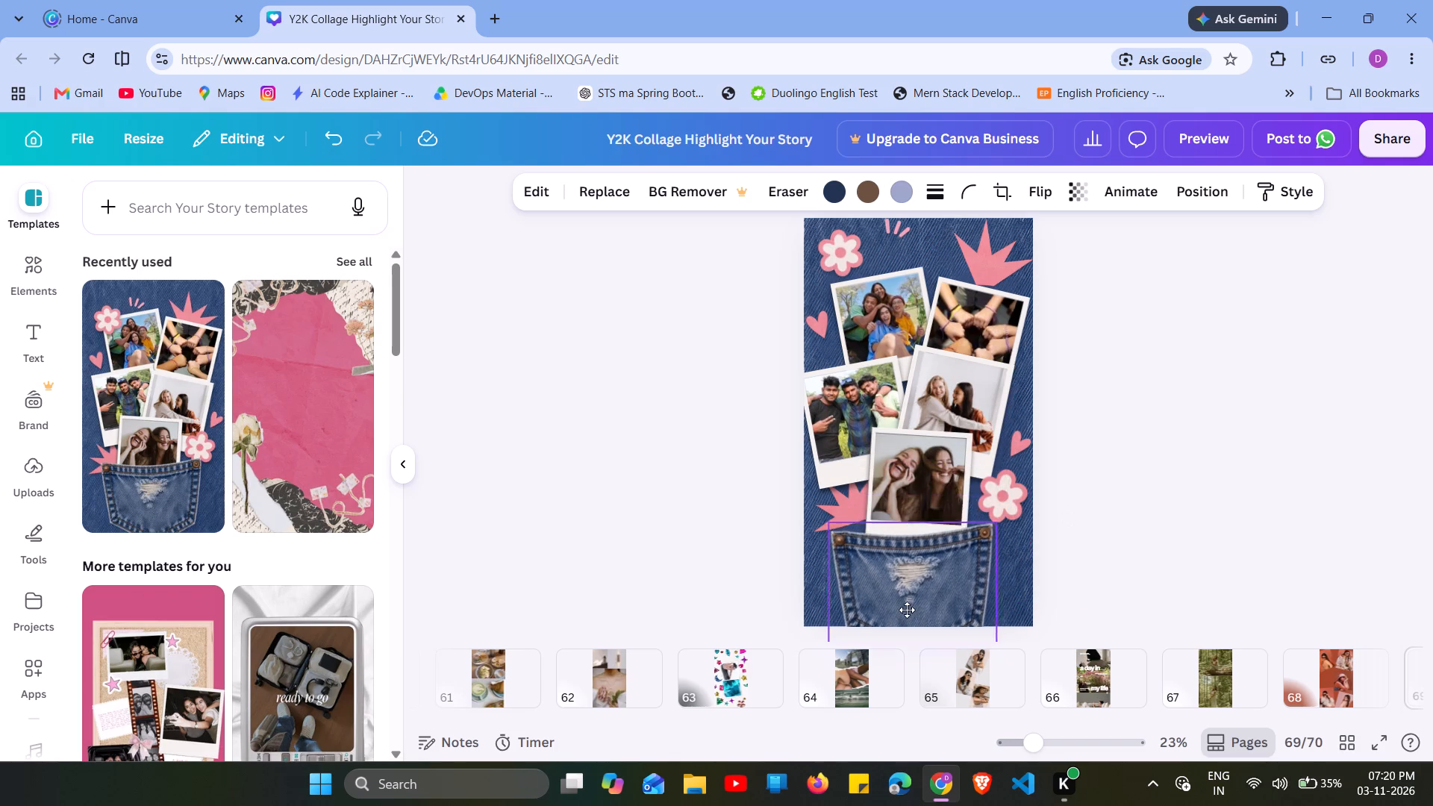
left_click_drag(907, 610, 905, 617)
Move the three-men polaroid slightly up and inward, and shift the hugging-women polaroid down and right to the page's right edge.
left_click_drag(849, 404, 862, 390)
left_click_drag(964, 392, 1014, 381)
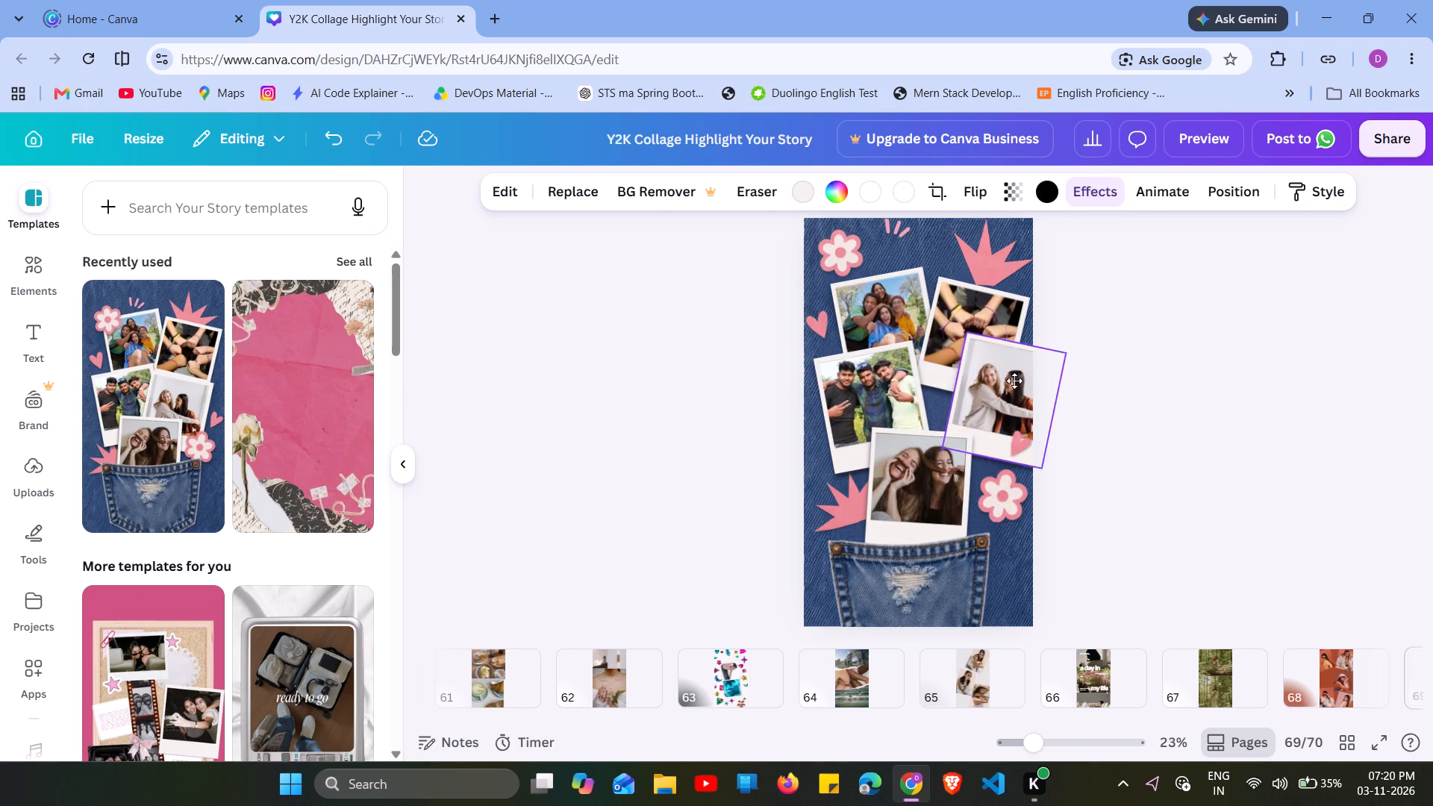
left_click_drag(1014, 381, 993, 418)
Move the joined-hands polaroid up and right so it overlaps the upper starburst and extends past the page's right edge.
left_click_drag(977, 294, 989, 278)
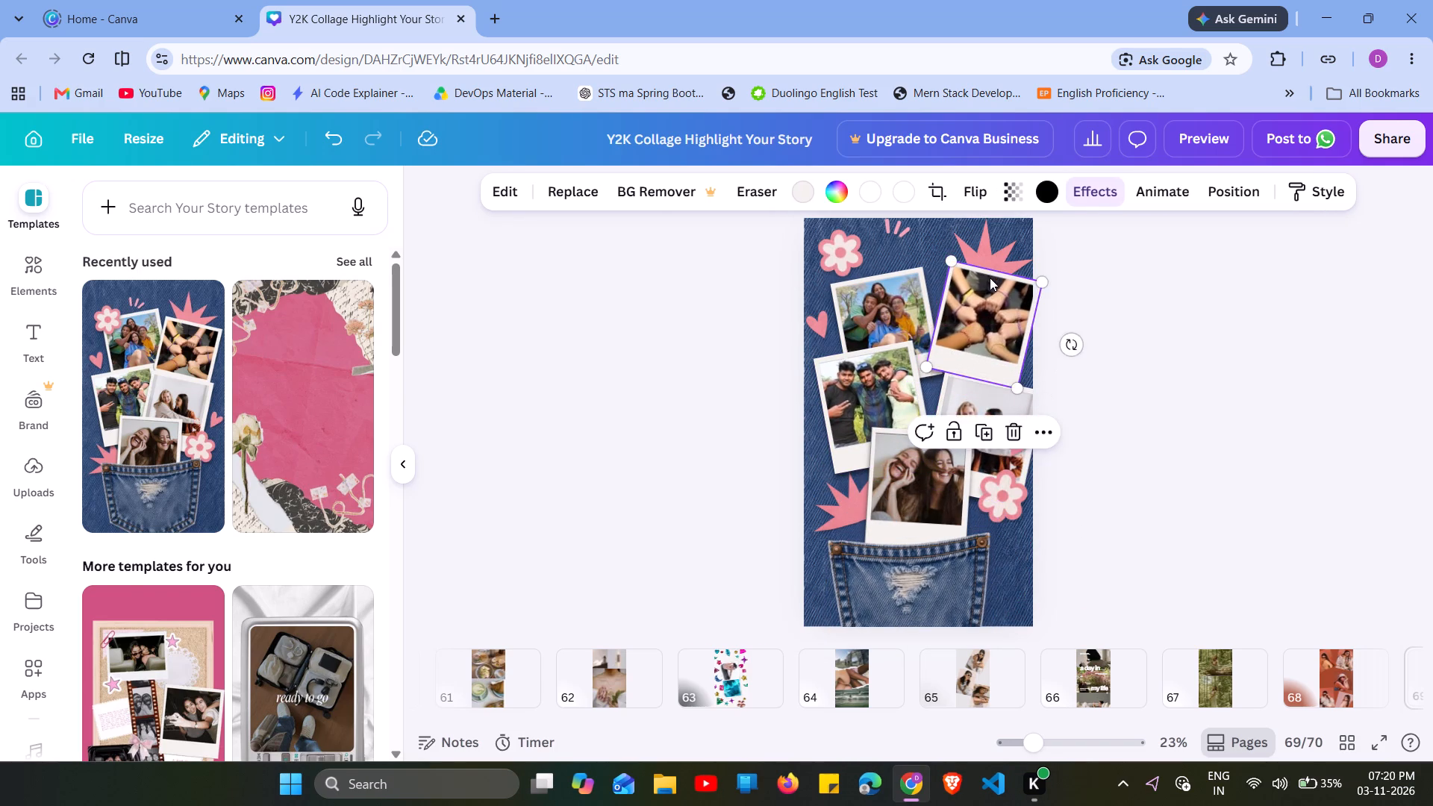
left_click_drag(990, 278, 984, 293)
left_click(971, 331)
left_click_drag(965, 331, 973, 316)
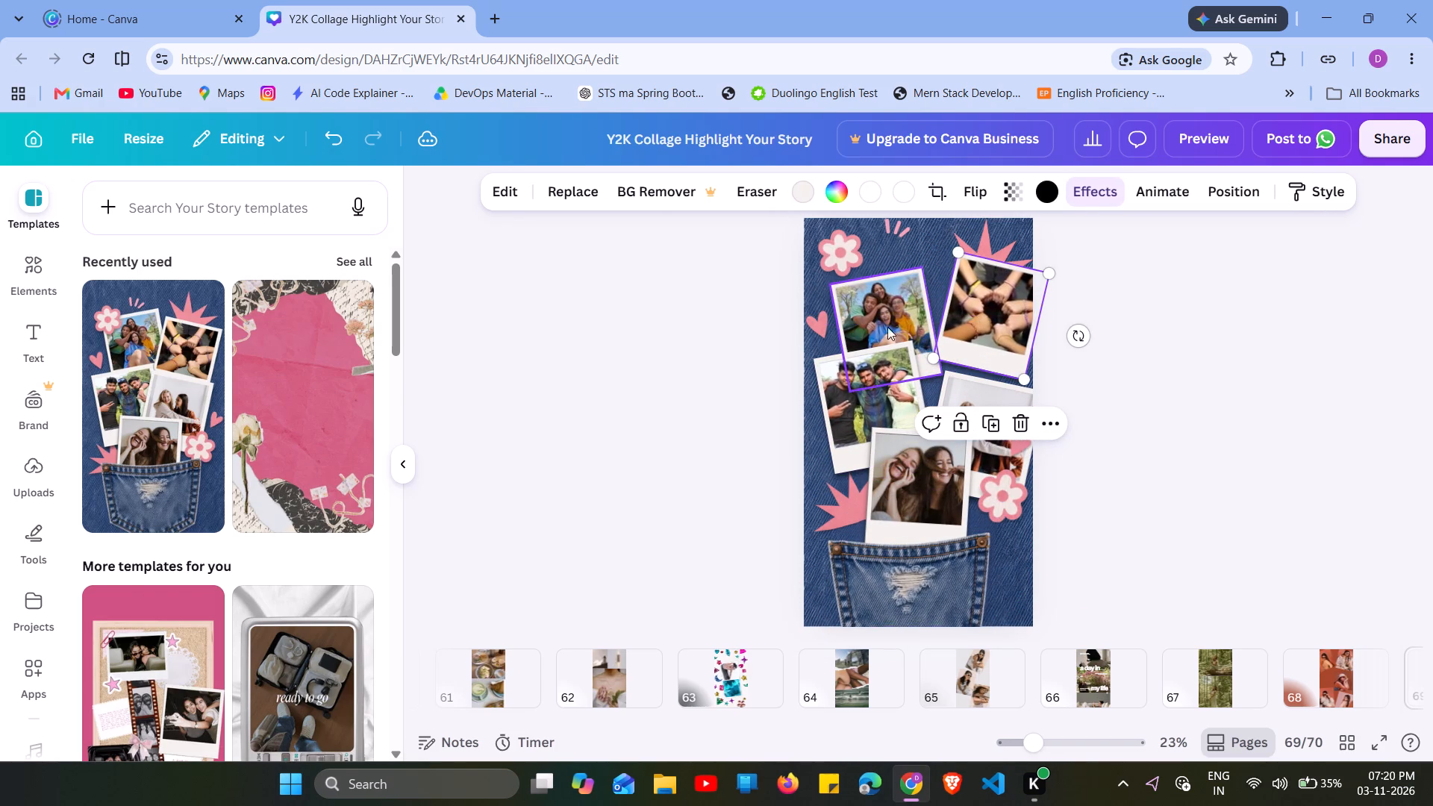
Move the outdoor group polaroid up and right beside the joined-hands photo, and nudge the three-men polaroid up and right.
left_click_drag(884, 331, 902, 327)
left_click(843, 335)
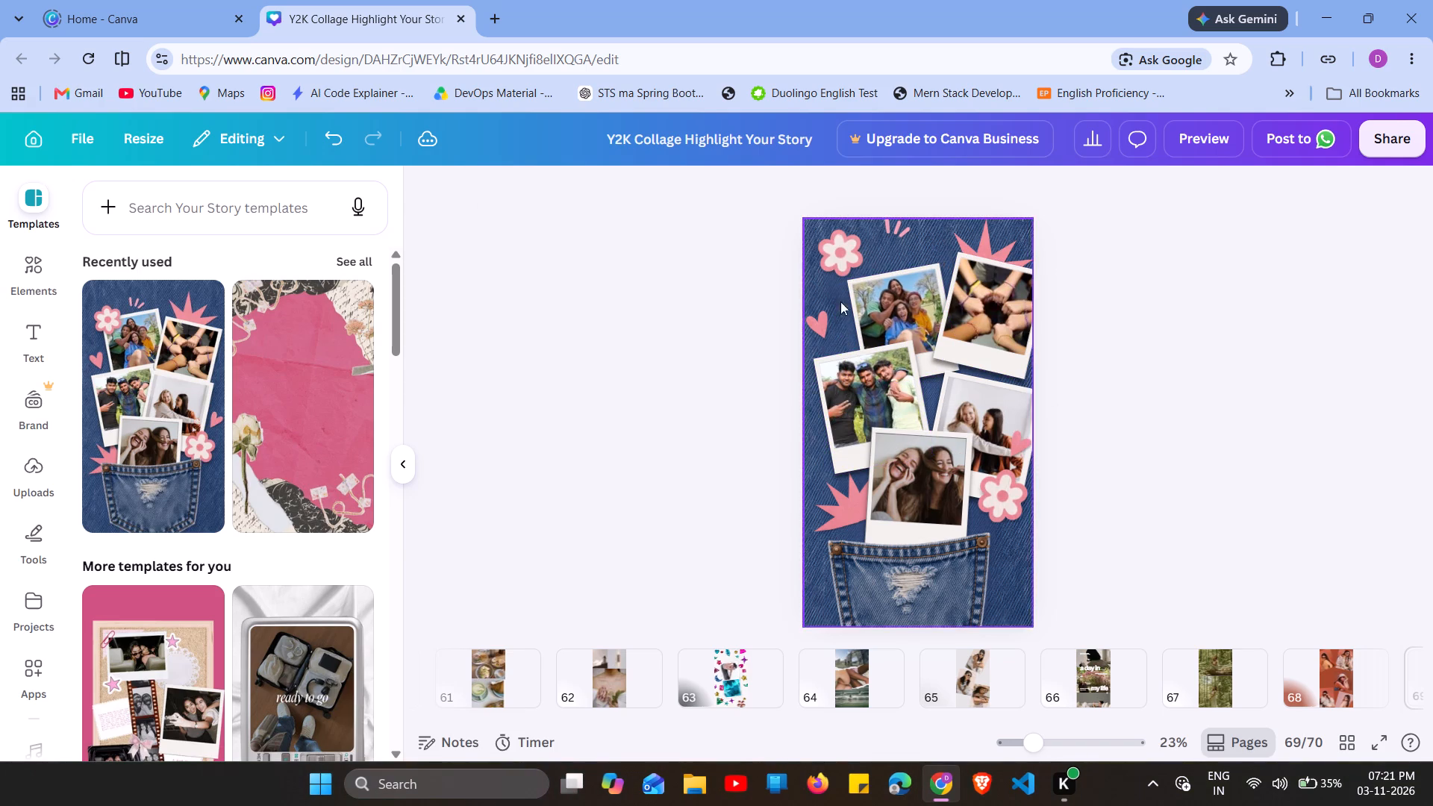
left_click_drag(914, 314, 917, 307)
left_click_drag(921, 300, 920, 304)
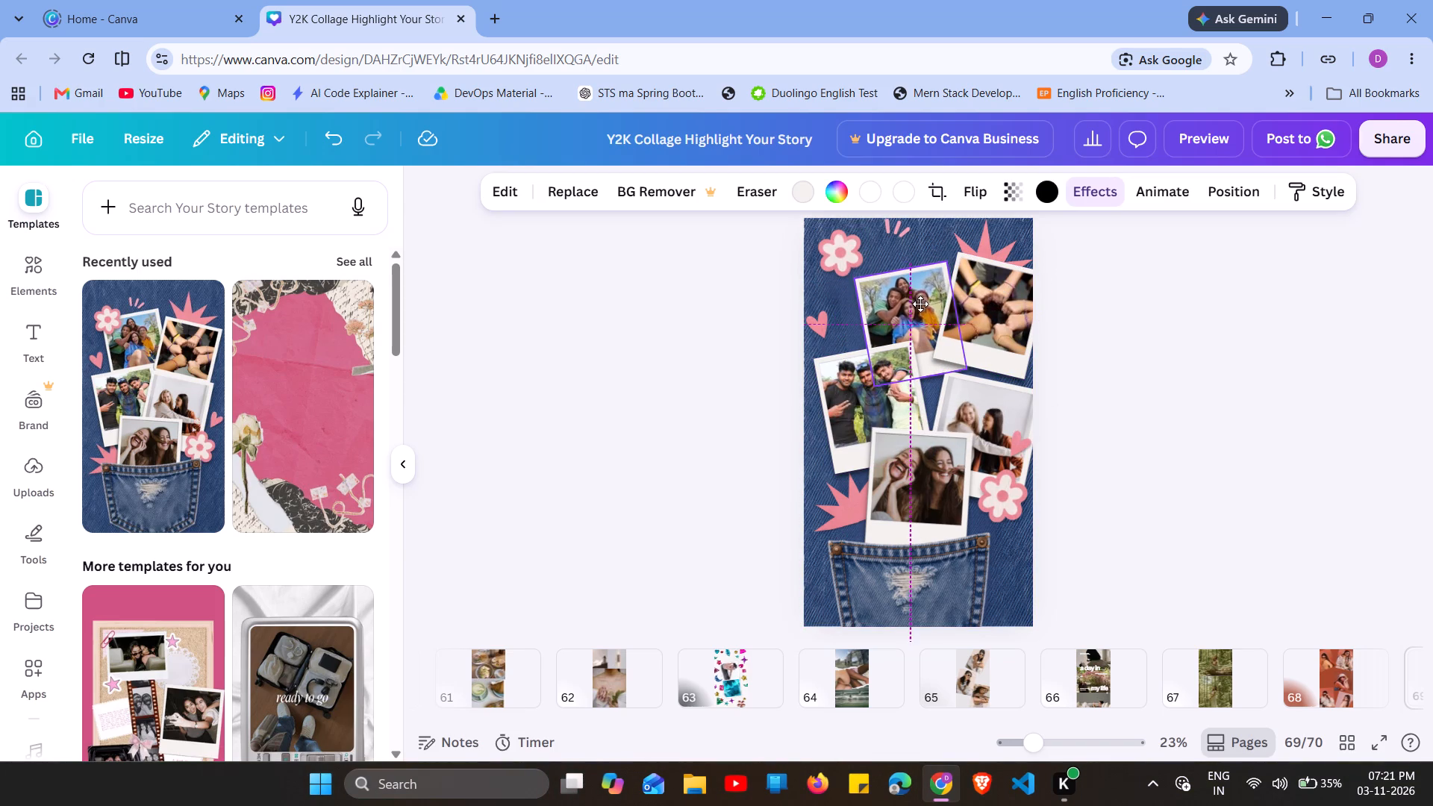
left_click_drag(920, 304, 920, 308)
left_click_drag(895, 323, 903, 306)
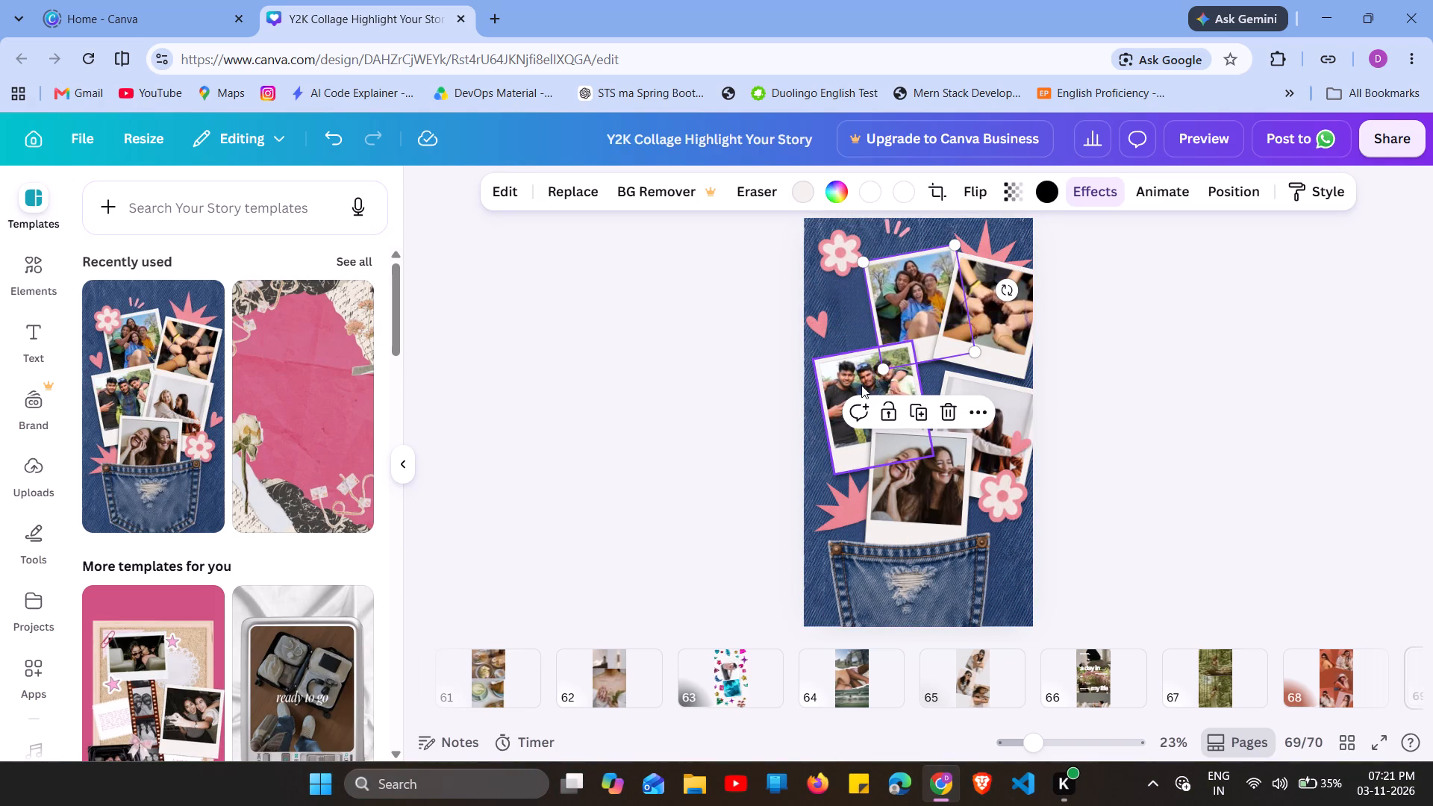
left_click_drag(861, 385, 870, 359)
left_click_drag(871, 363, 870, 381)
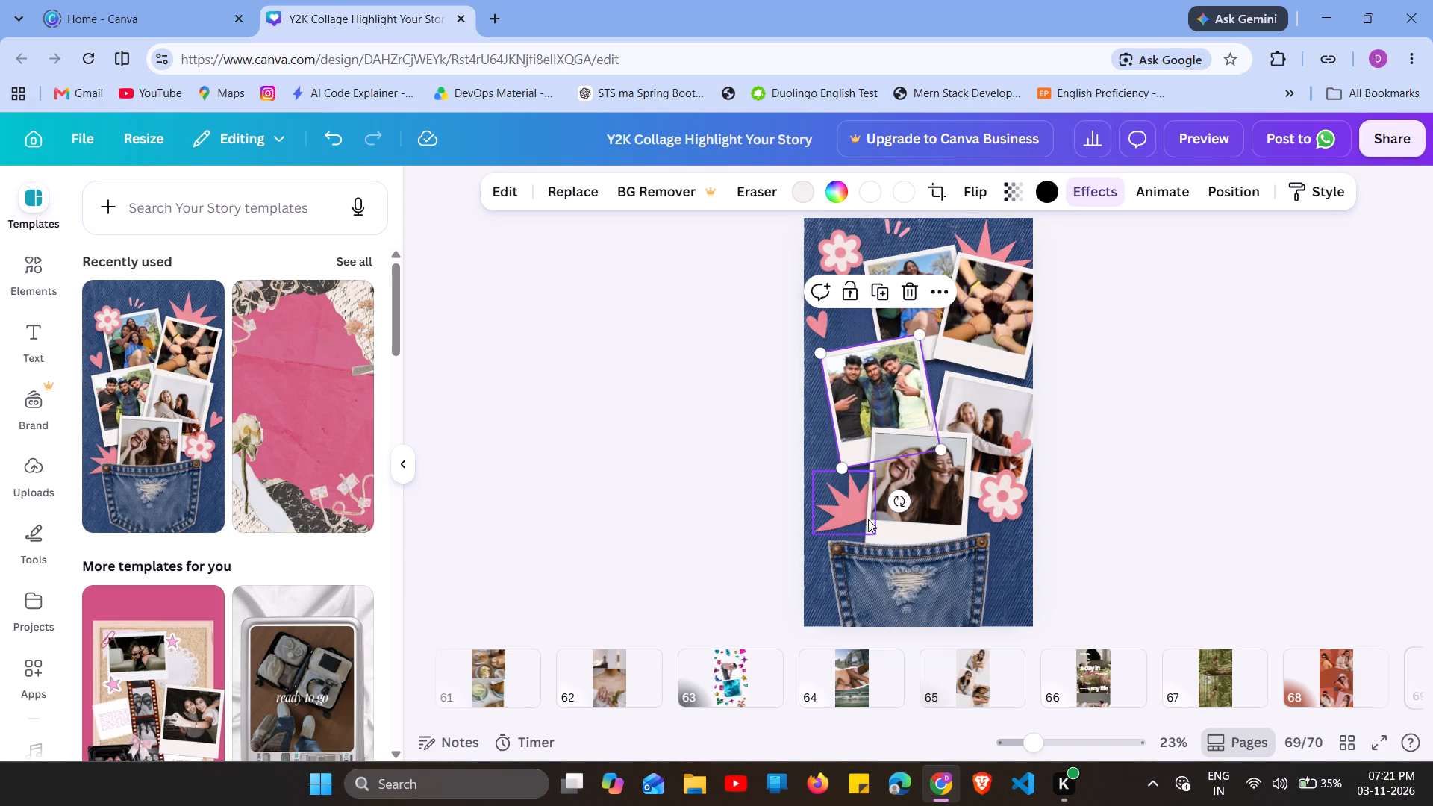
Lower the starburst beside the pocket so its base sits behind the pocket's upper-left corner.
left_click_drag(848, 494, 861, 512)
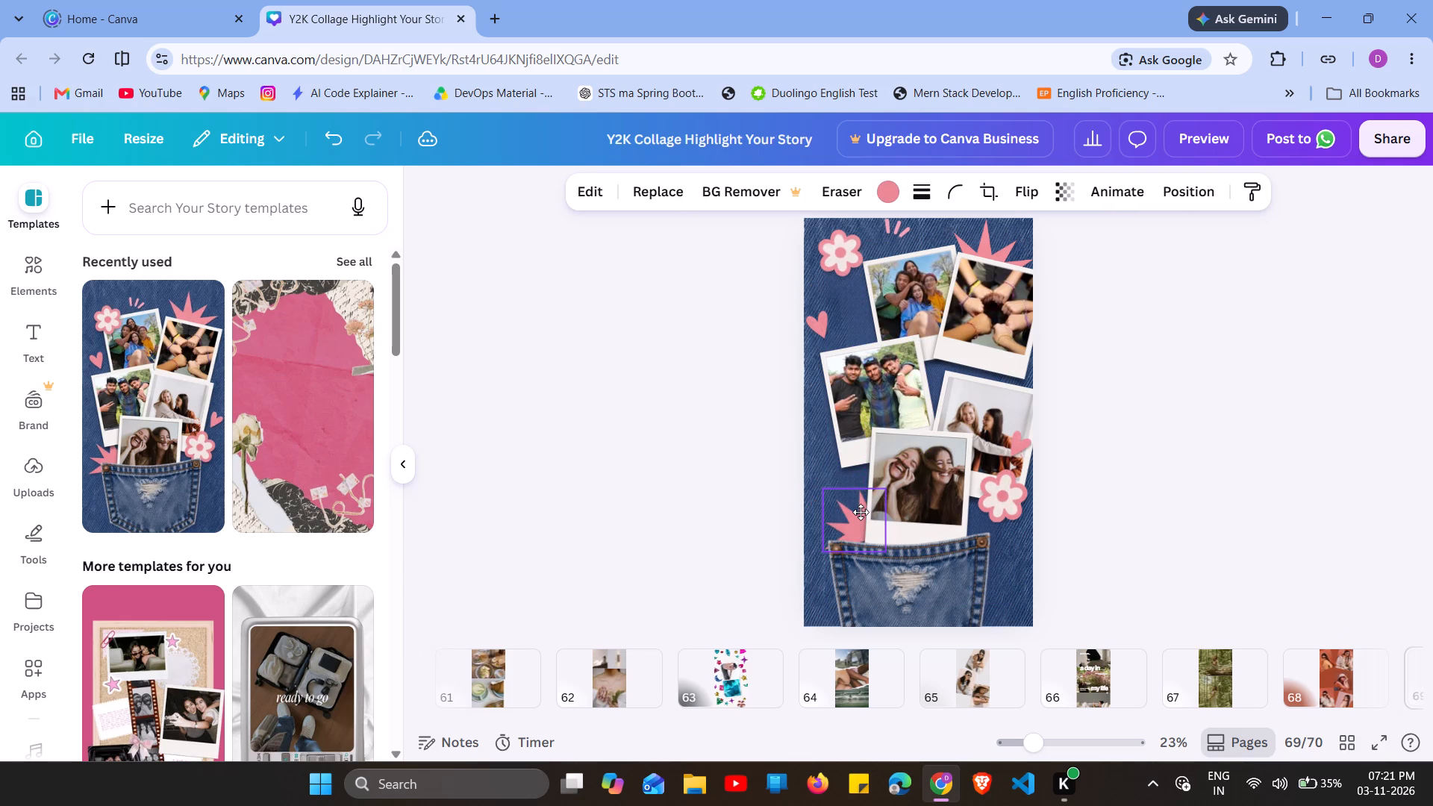
left_click_drag(861, 512, 848, 522)
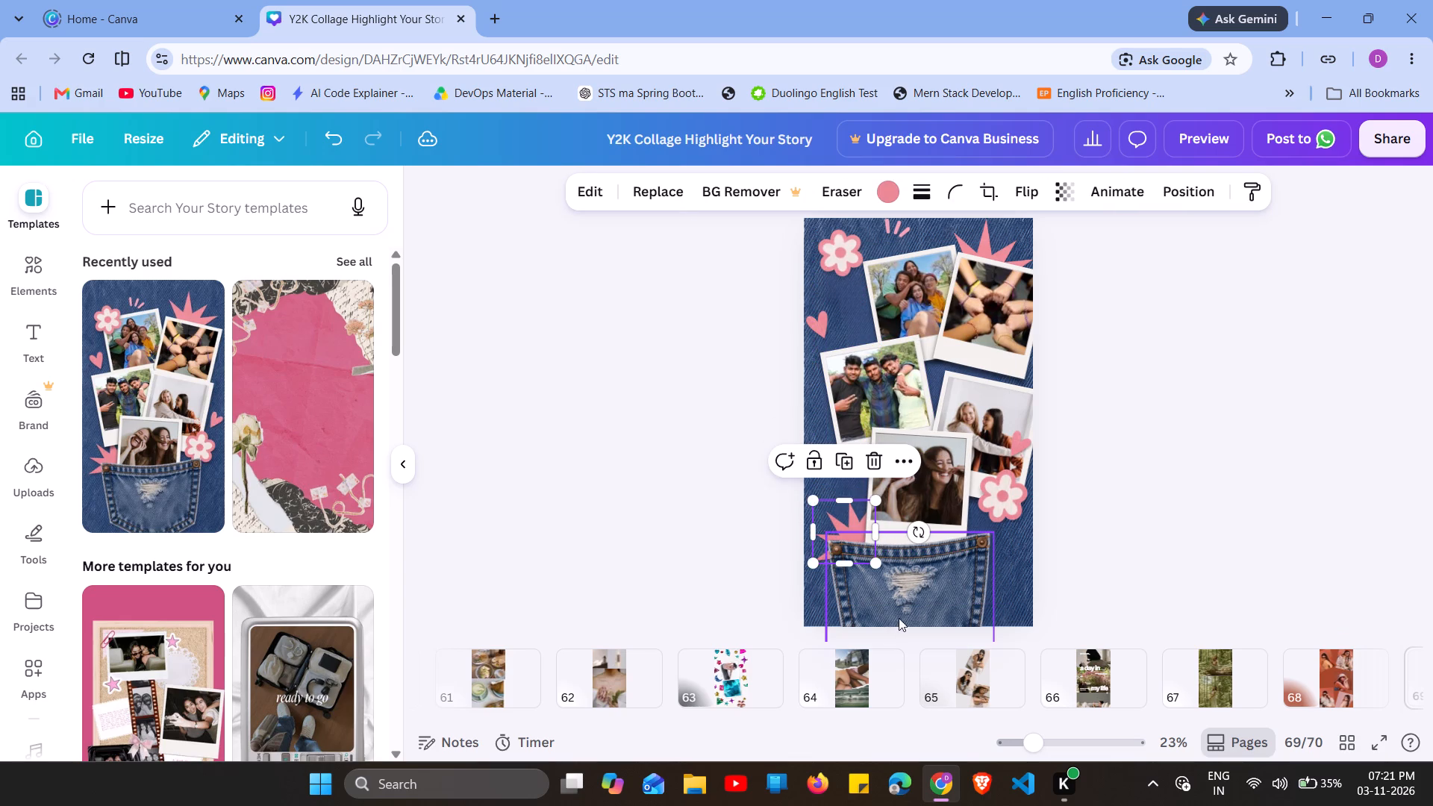
Lower the denim pocket further past the page's bottom edge, and move the nearby pink flower down.
left_click_drag(954, 581, 965, 581)
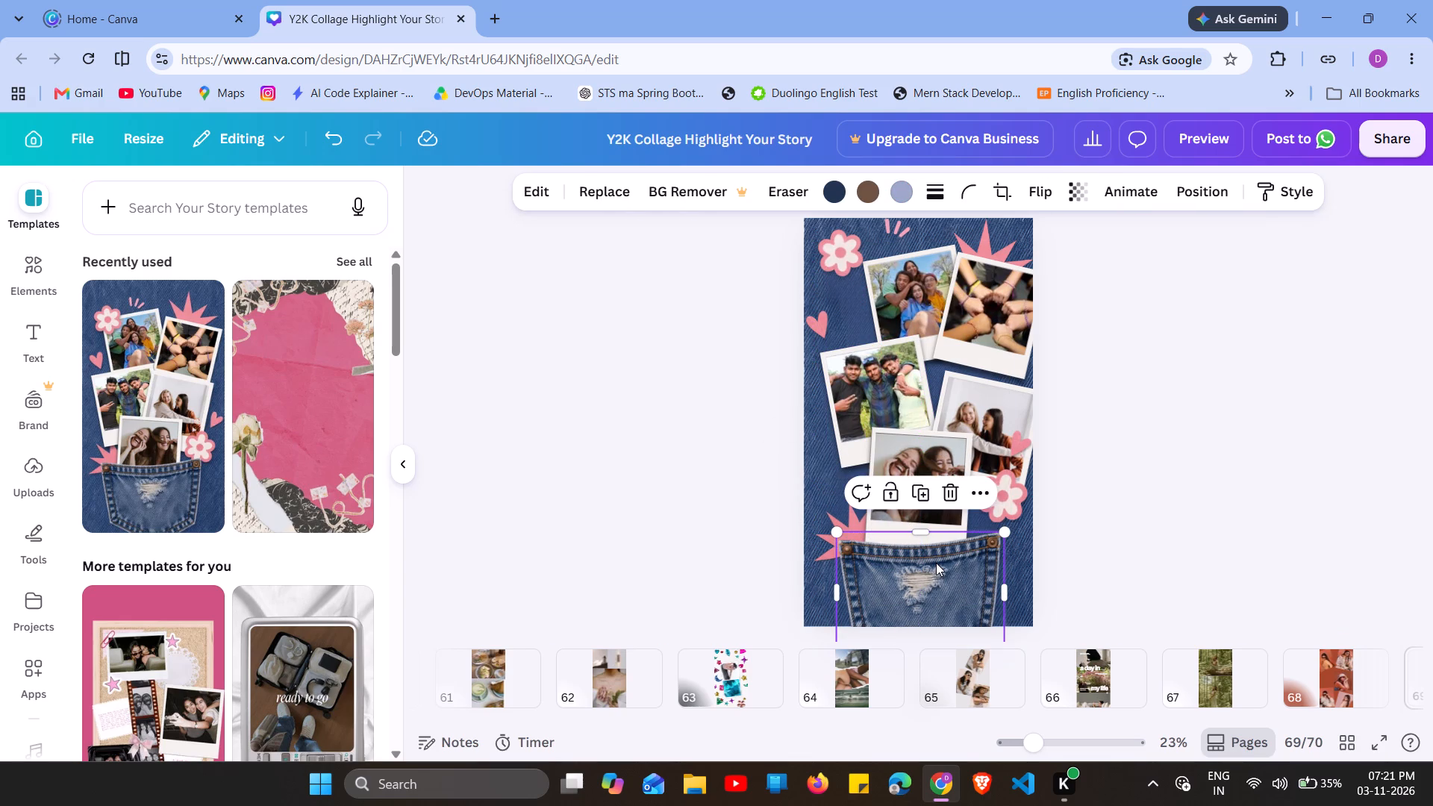
left_click(937, 563)
left_click_drag(972, 531, 972, 549)
left_click_drag(986, 613, 990, 596)
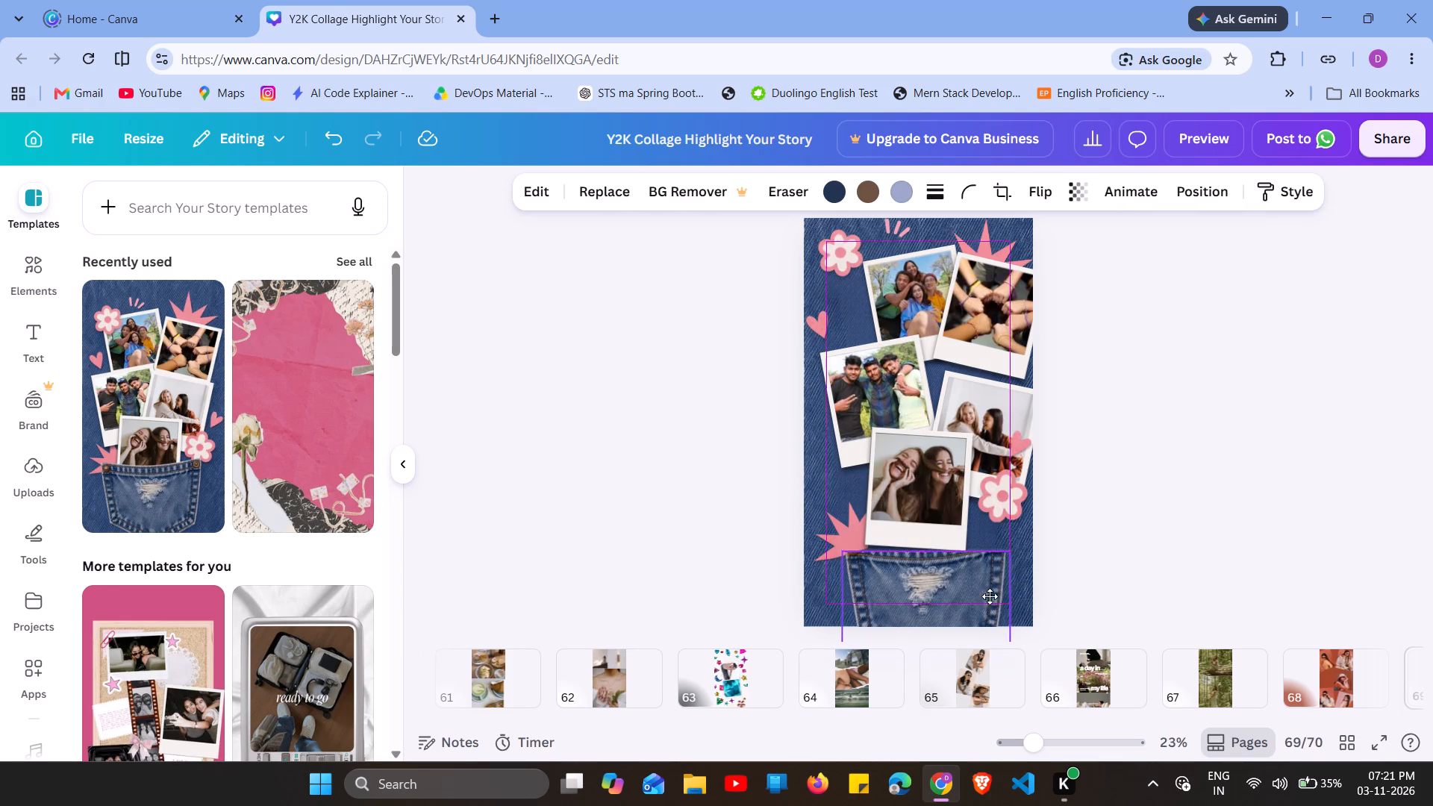
left_click_drag(990, 596, 990, 587)
left_click_drag(1015, 510, 1014, 534)
left_click_drag(936, 584, 920, 599)
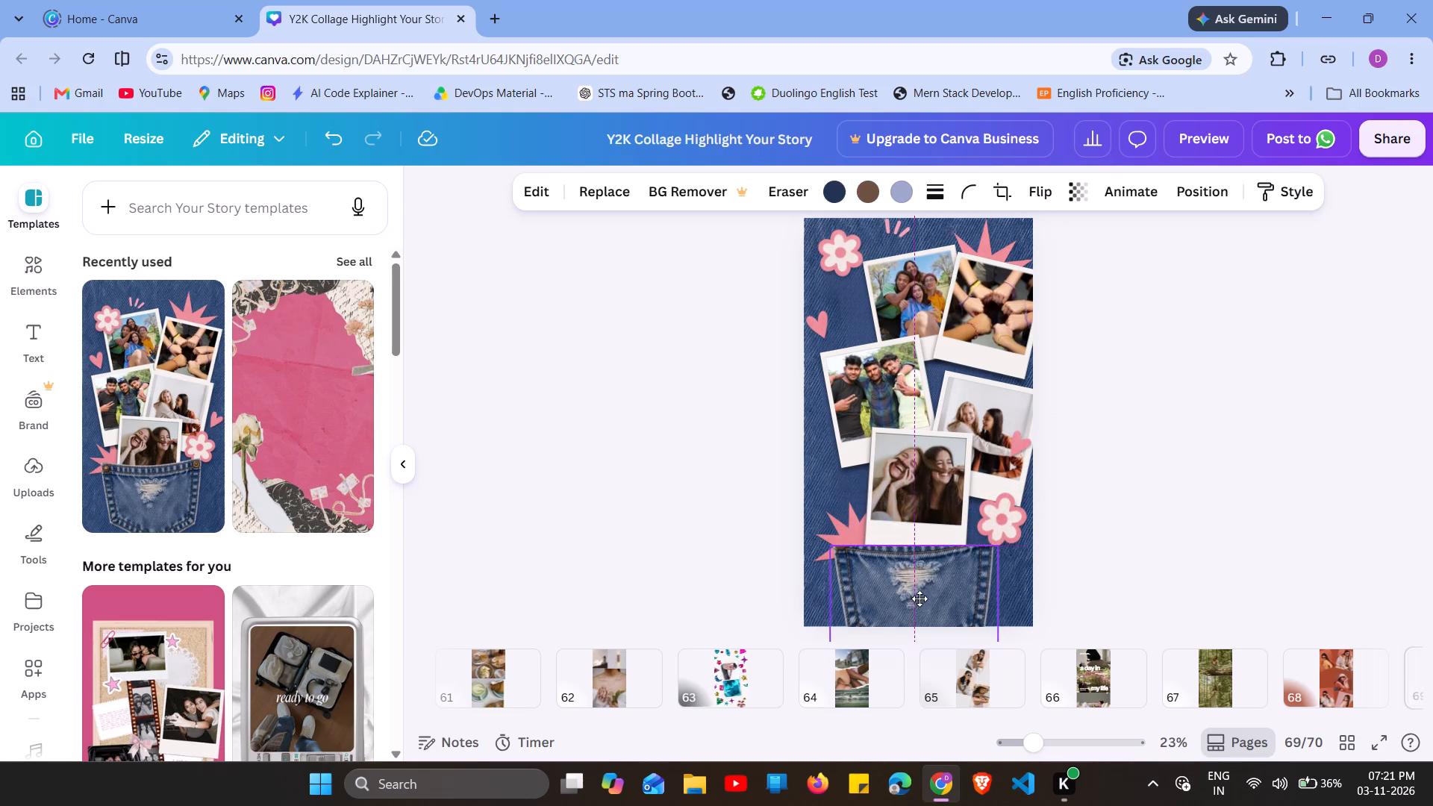
left_click_drag(920, 599, 917, 602)
Raise the outdoor group polaroid toward the page's top edge and lower the joined-hands polaroid slightly.
left_click_drag(913, 292, 921, 278)
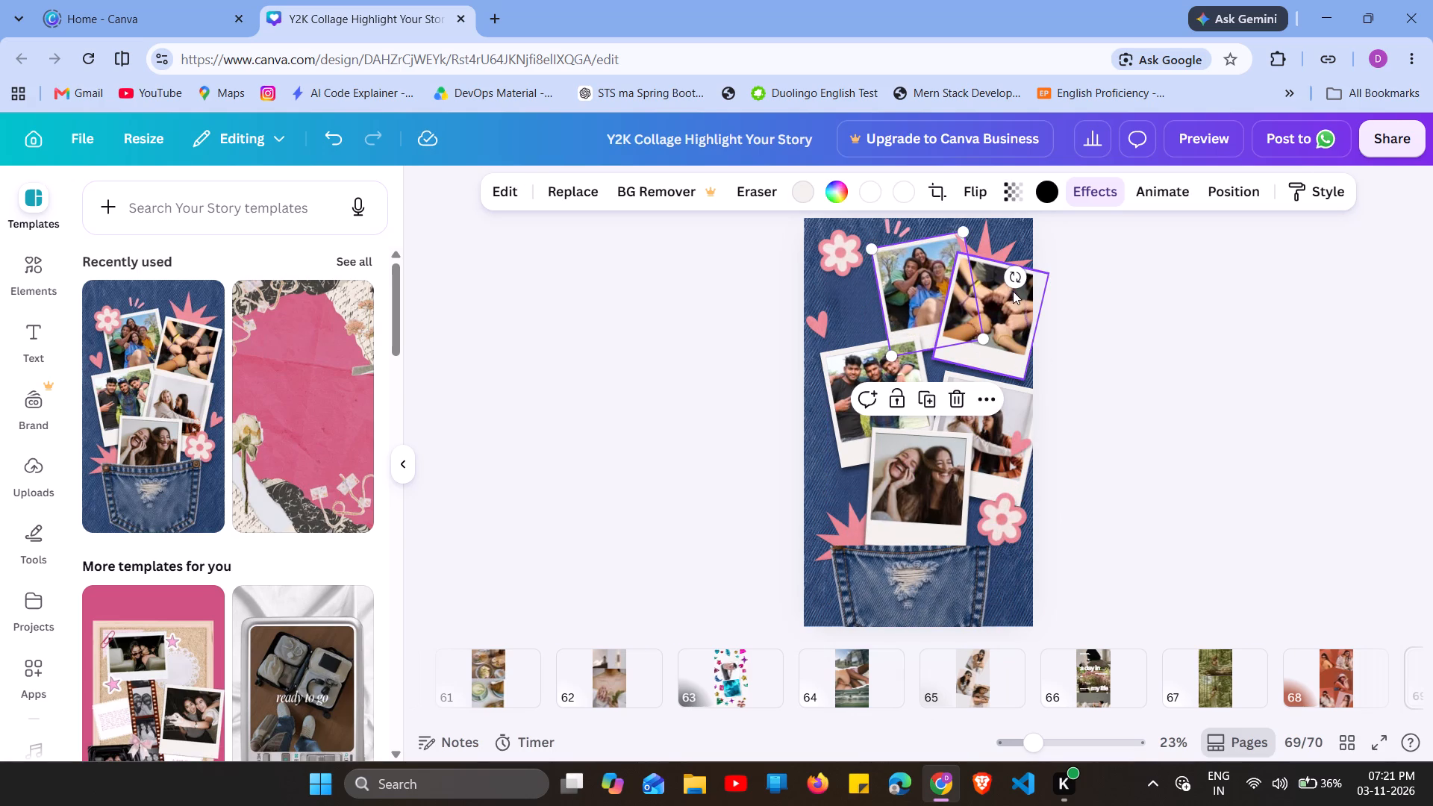
left_click_drag(1002, 299, 998, 310)
left_click_drag(818, 394, 825, 384)
left_click(868, 381)
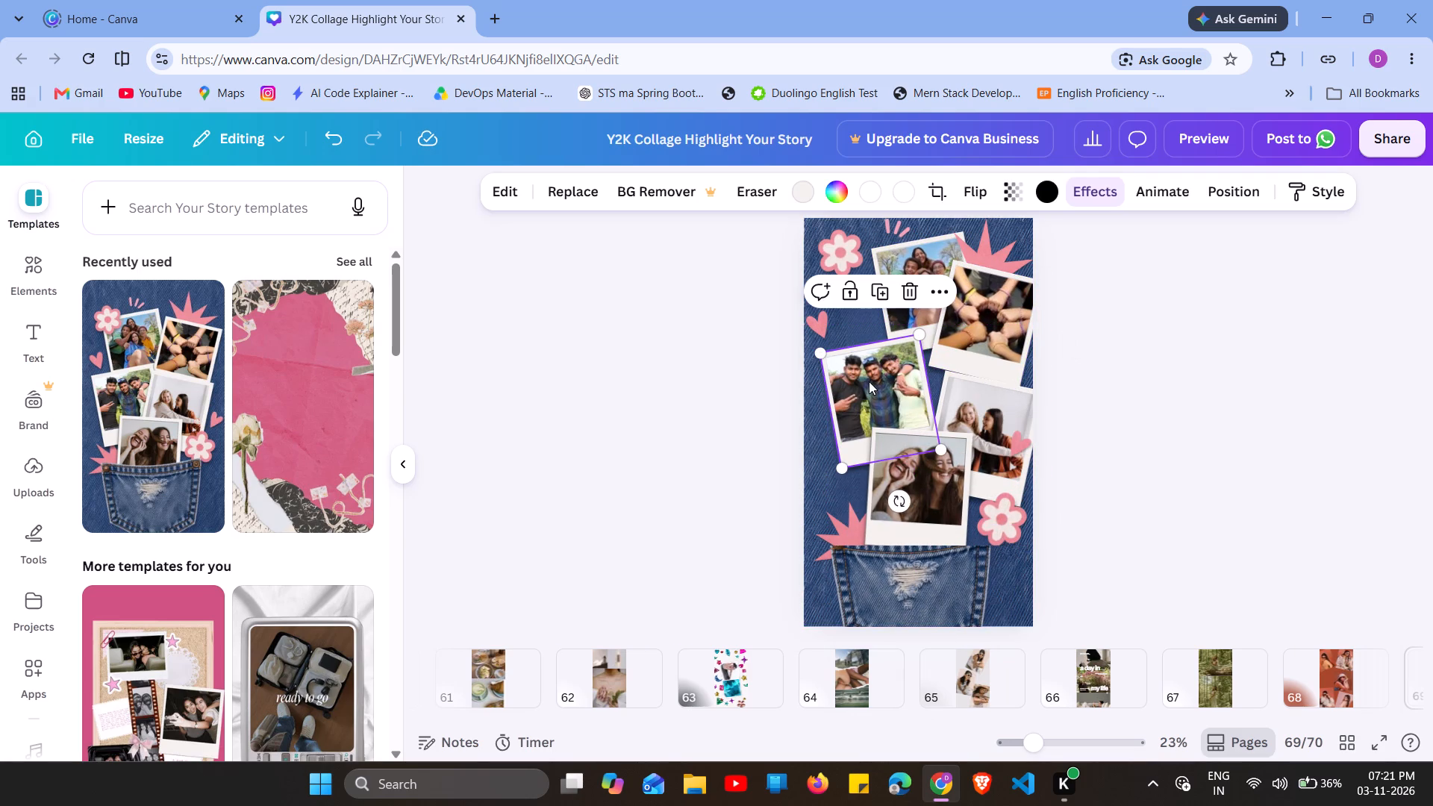
Lower the hugging-women polaroid slightly and move the laughing-women polaroid up and right to overlap it more.
left_click_drag(965, 434, 972, 416)
left_click_drag(1008, 441, 1005, 430)
left_click_drag(999, 435, 998, 449)
left_click_drag(921, 473, 905, 475)
left_click_drag(905, 475, 922, 475)
left_click_drag(952, 466, 965, 459)
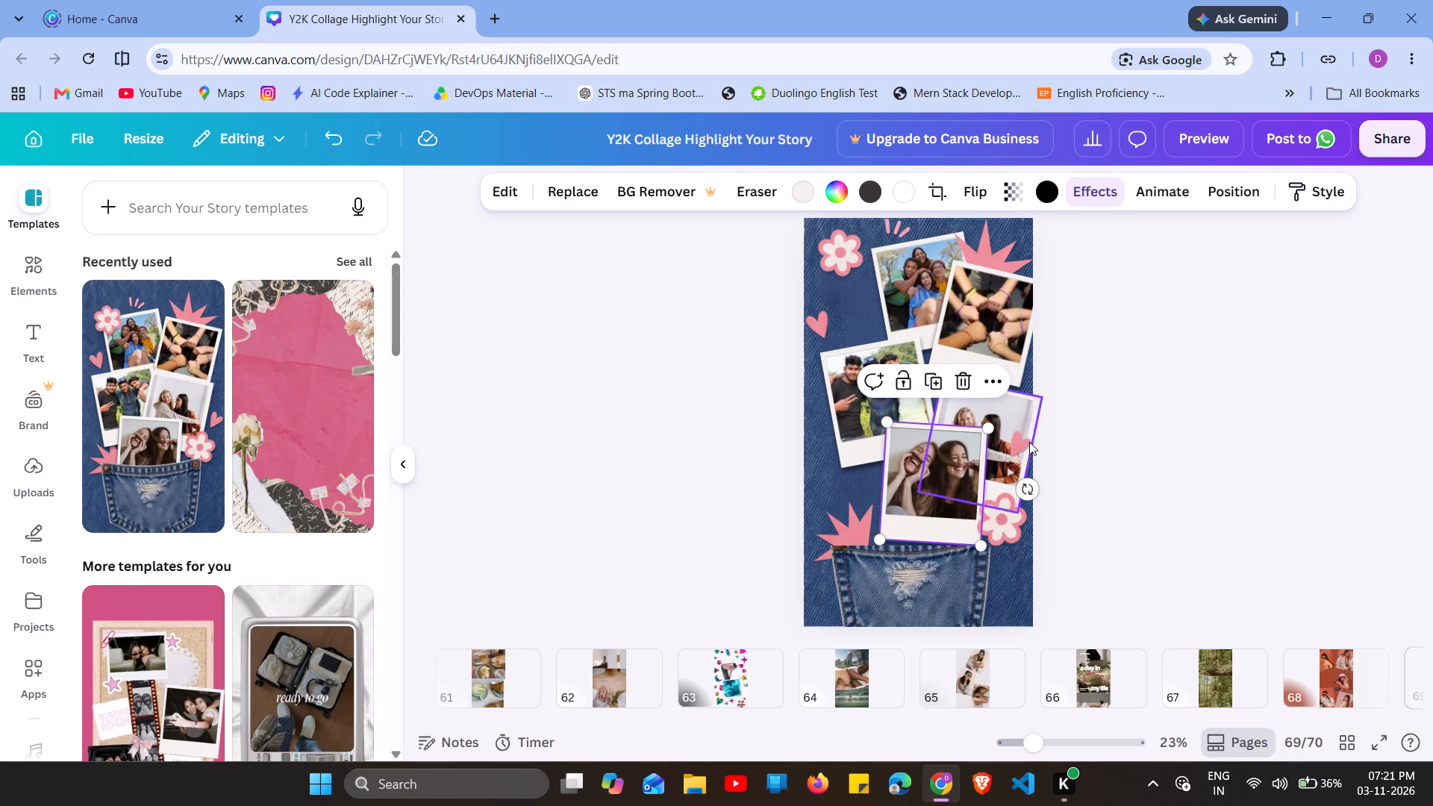
left_click_drag(1036, 437, 1034, 445)
left_click(1026, 483)
left_click_drag(1058, 407, 1049, 426)
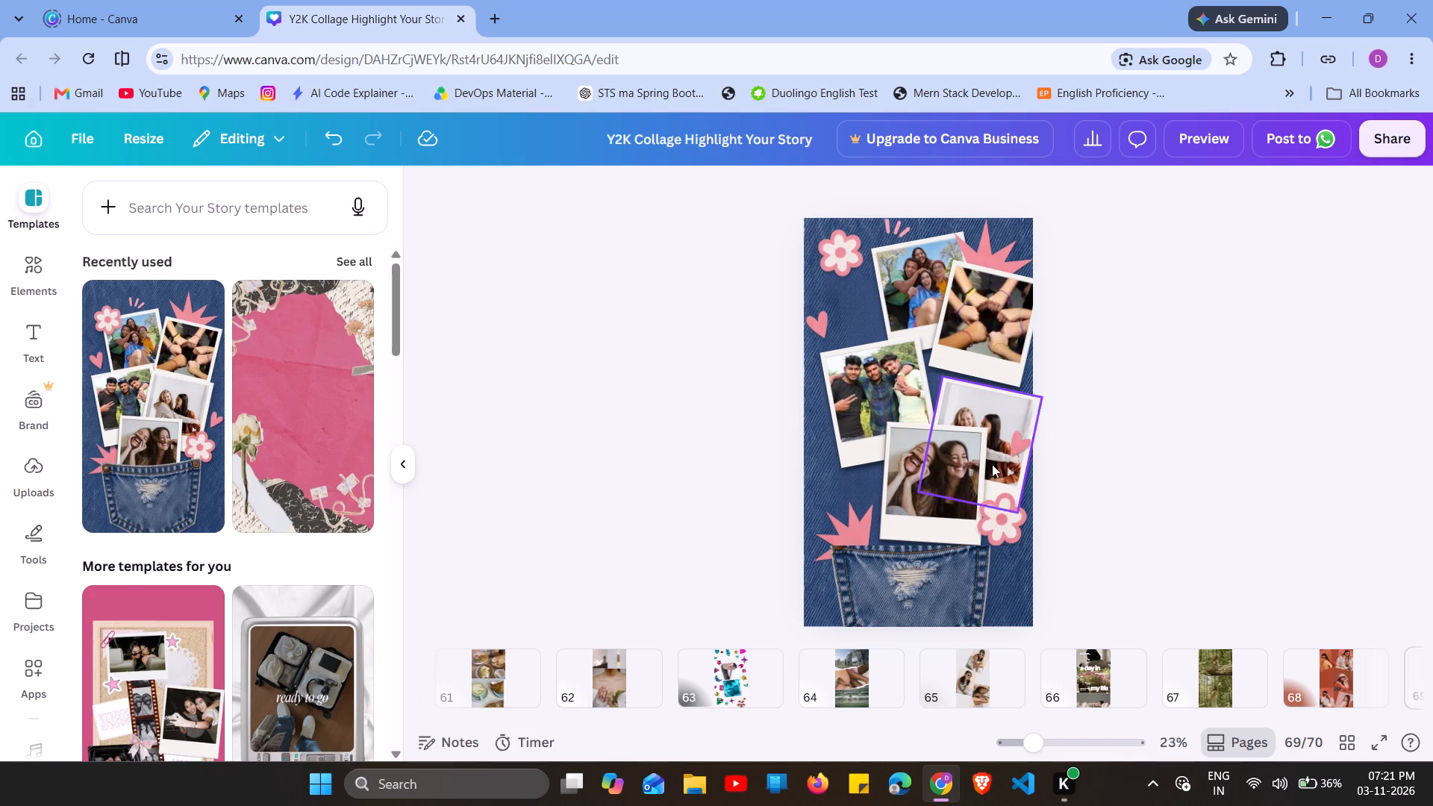
Move the three-men polaroid left to the page's left edge.
left_click_drag(858, 395, 840, 390)
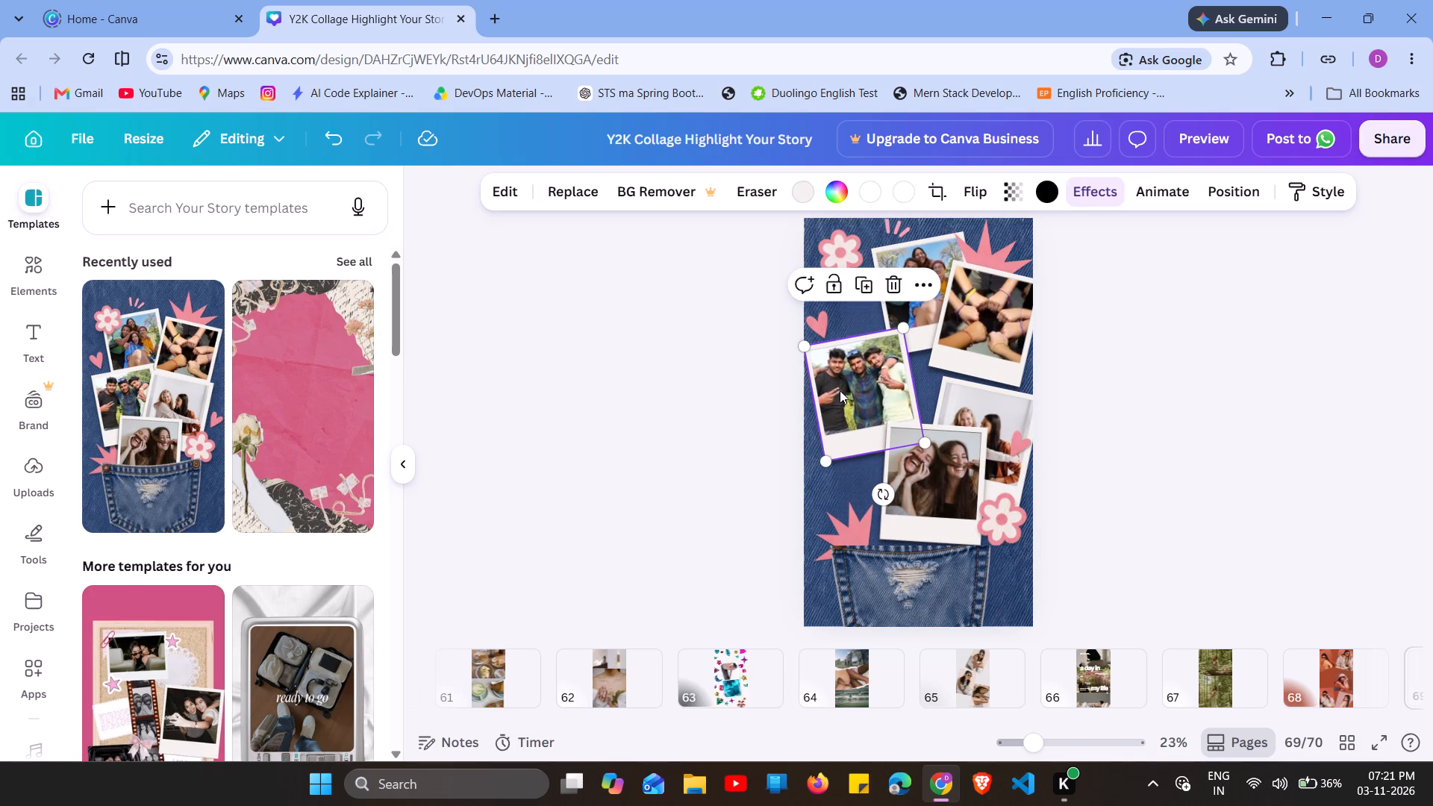
Nudge the pink flower beside the laughing-women polaroid upward and make it smaller.
left_click_drag(1021, 528, 1024, 520)
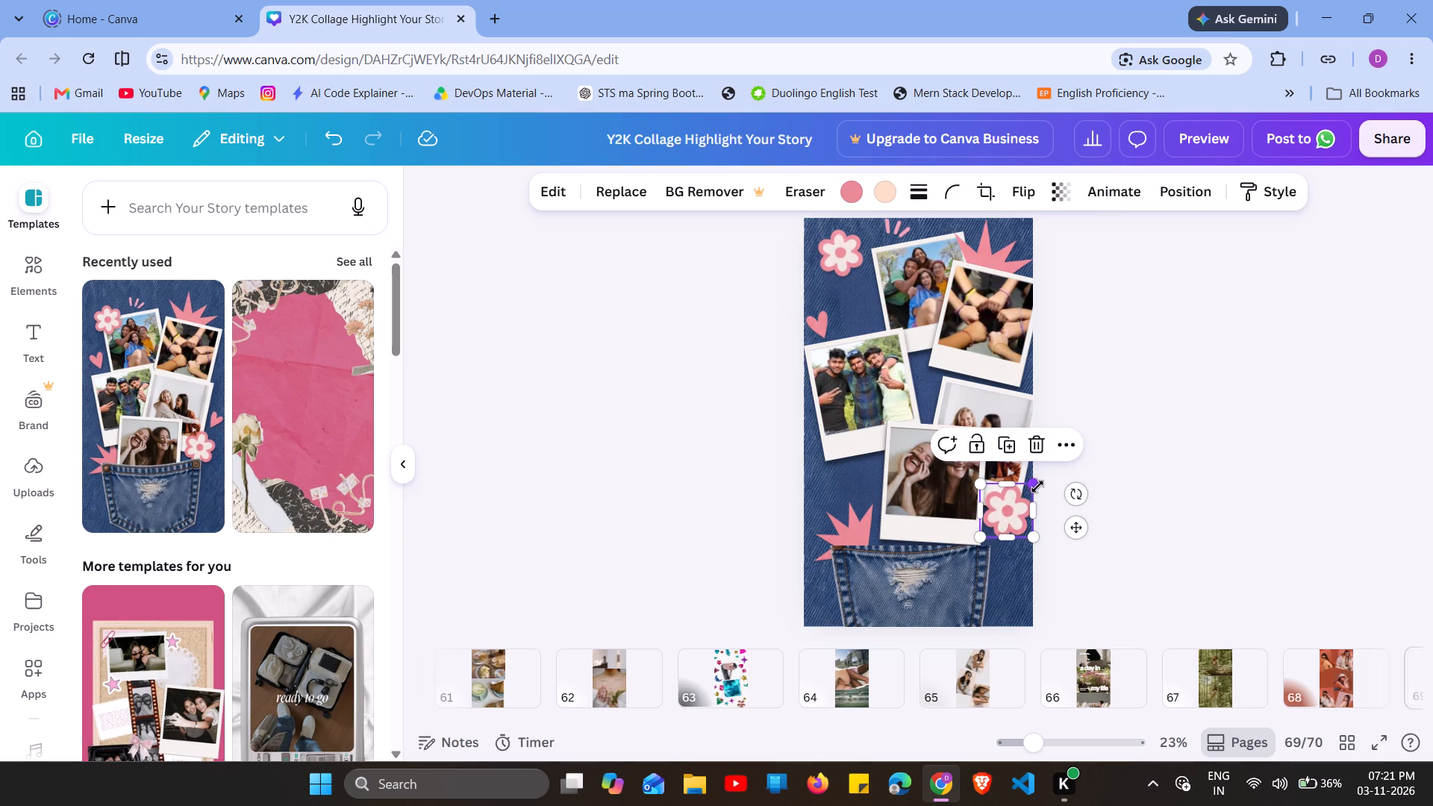
left_click_drag(1034, 487, 1024, 506)
left_click_drag(1101, 399, 1101, 382)
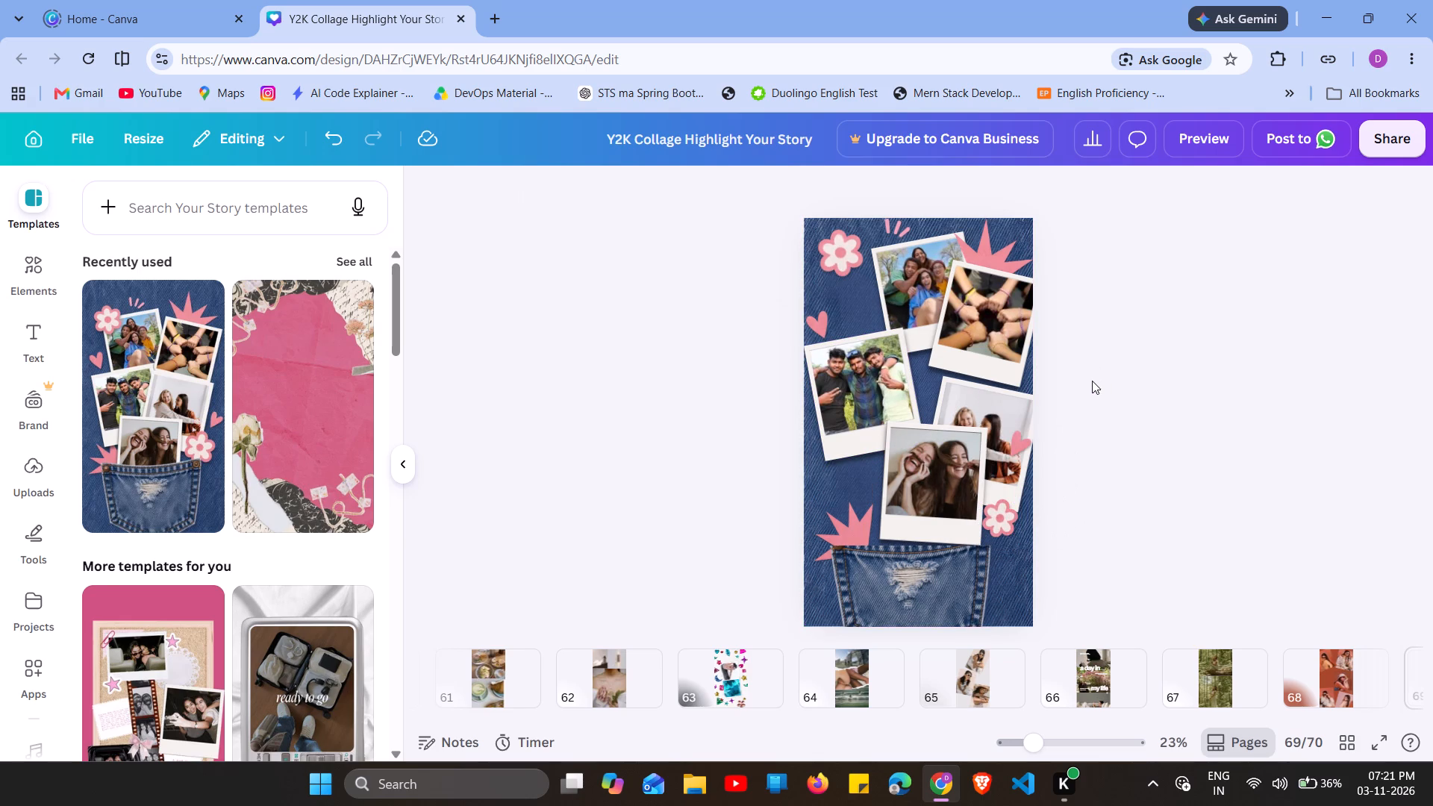
left_click_drag(1094, 358, 1095, 316)
Move the joined-hands polaroid down and left, clear of the upper starburst, and shift the outdoor group polaroid slightly left.
left_click_drag(956, 349, 946, 358)
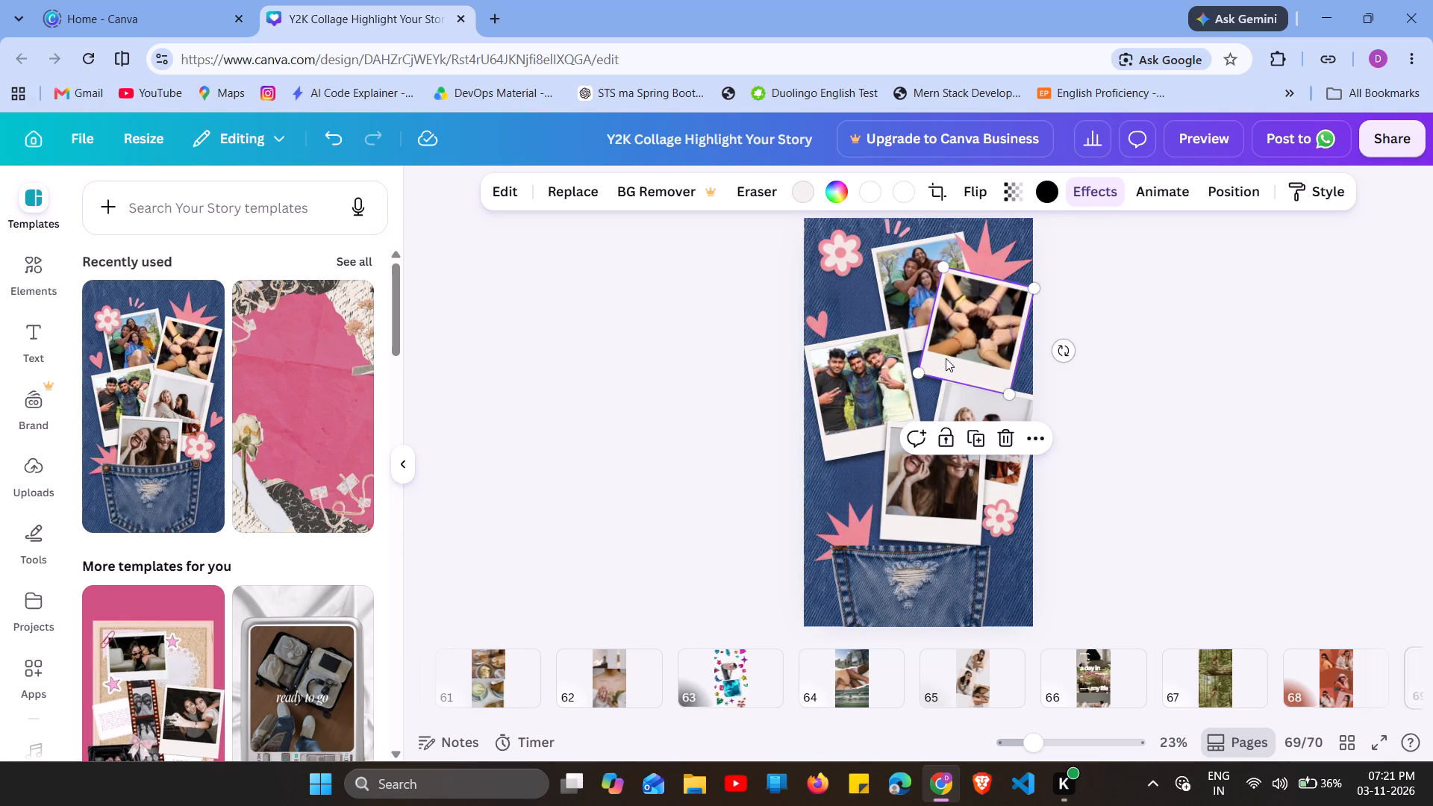
left_click_drag(908, 271, 896, 272)
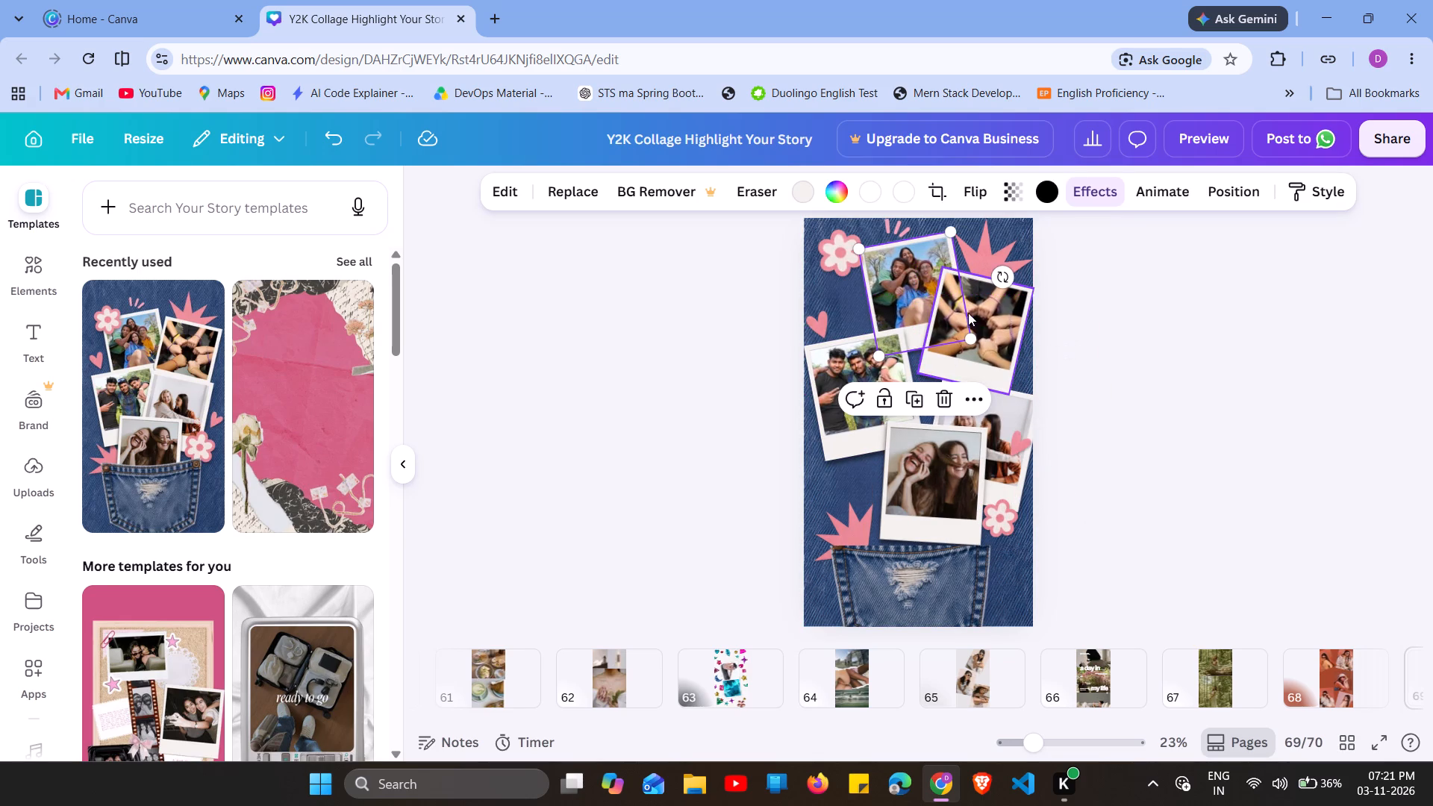
left_click(996, 316)
left_click_drag(1017, 328, 1017, 344)
left_click(949, 473)
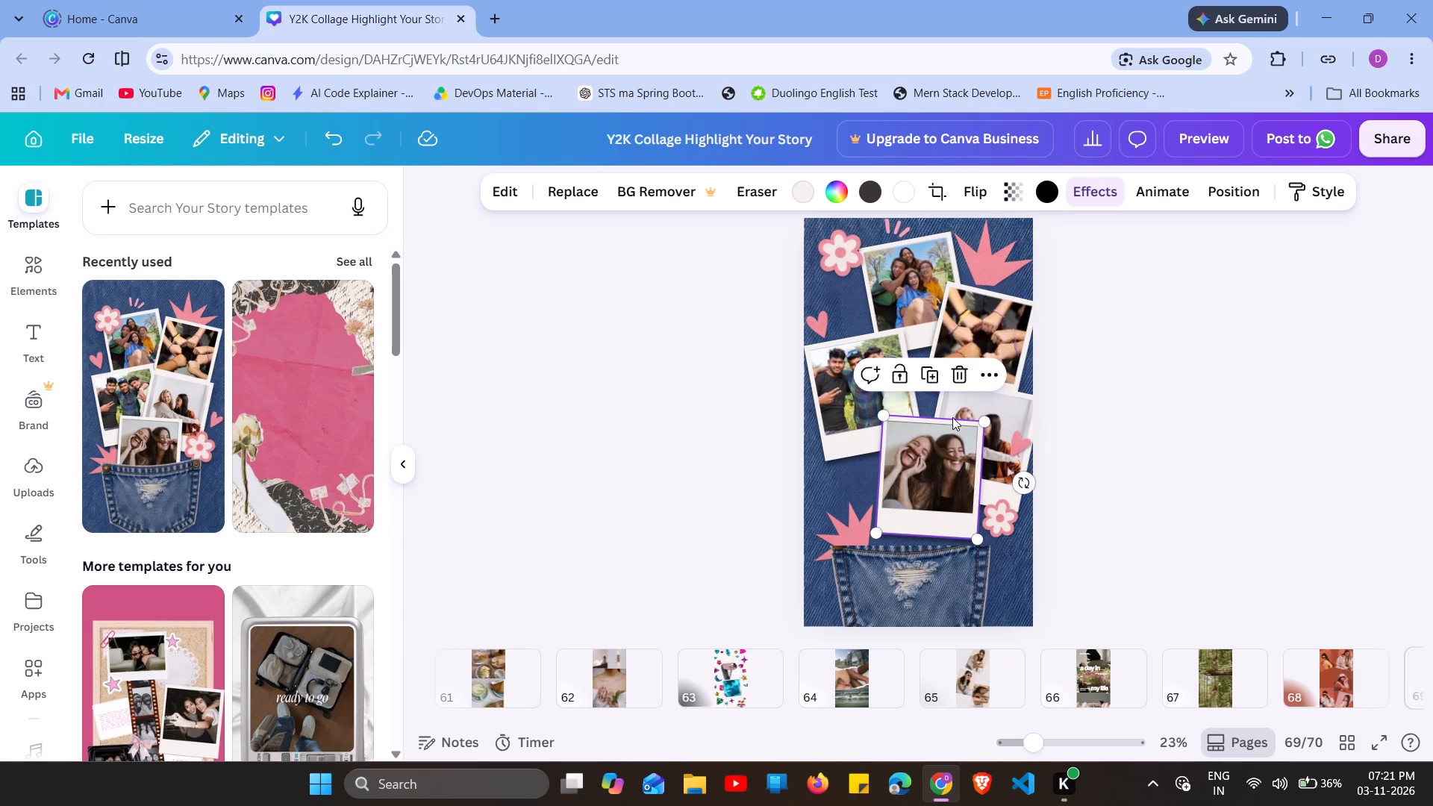
left_click_drag(941, 357, 936, 372)
left_click_drag(931, 399, 932, 392)
Lower the three-men polaroid slightly at the page's left edge and nudge the laughing-women polaroid to the right.
left_click_drag(898, 349, 894, 363)
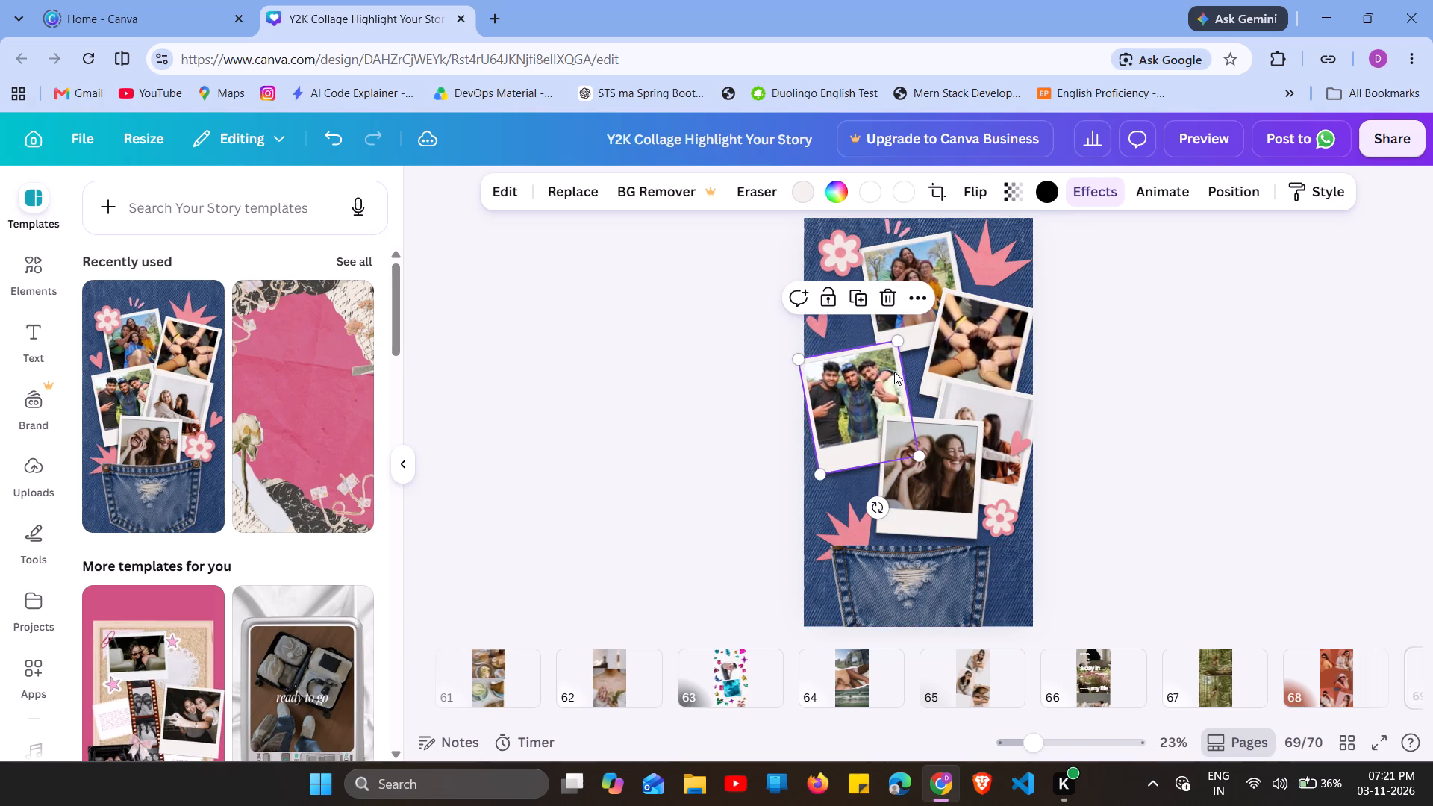
left_click_drag(917, 395, 928, 383)
left_click_drag(909, 455, 920, 437)
left_click_drag(932, 427, 925, 452)
left_click_drag(895, 468, 897, 459)
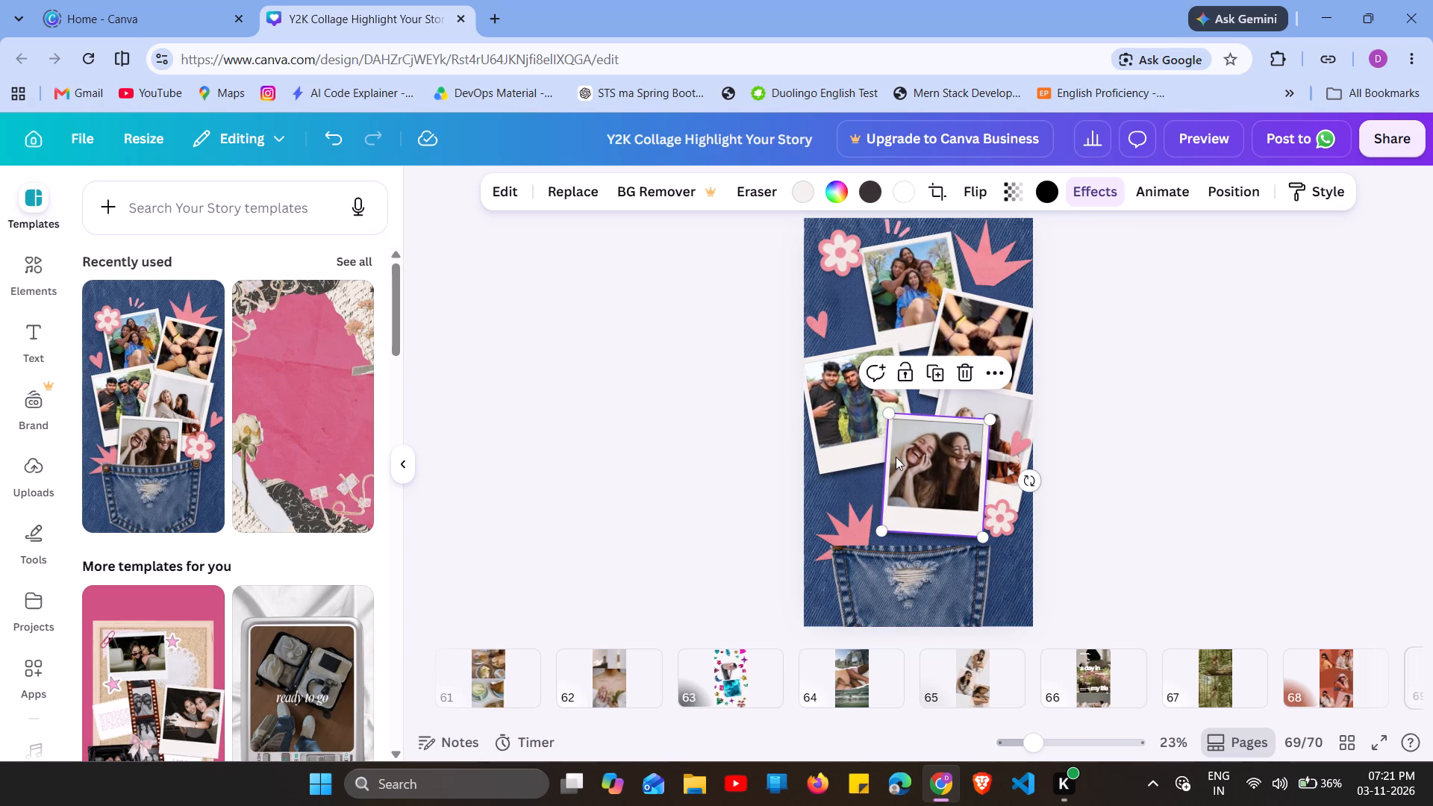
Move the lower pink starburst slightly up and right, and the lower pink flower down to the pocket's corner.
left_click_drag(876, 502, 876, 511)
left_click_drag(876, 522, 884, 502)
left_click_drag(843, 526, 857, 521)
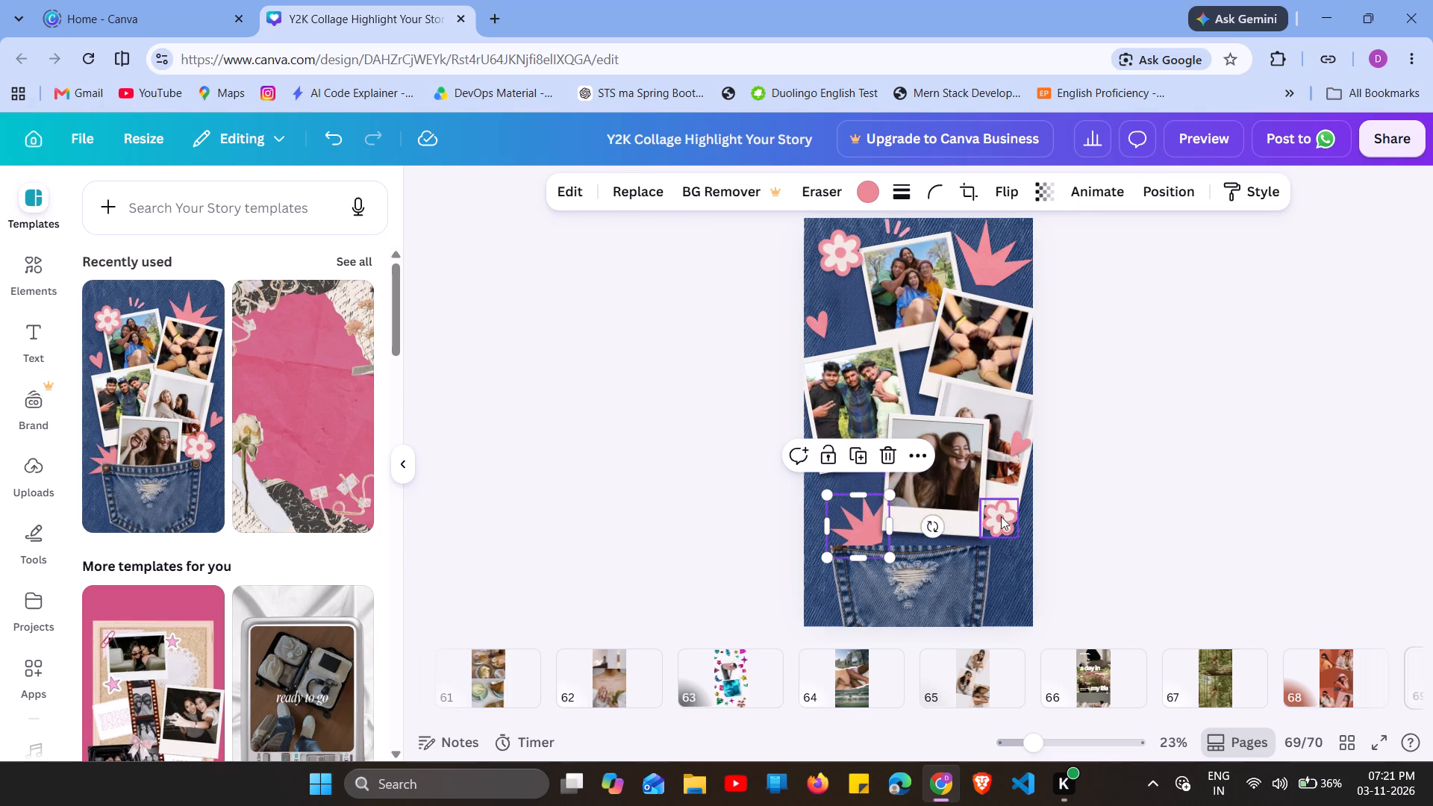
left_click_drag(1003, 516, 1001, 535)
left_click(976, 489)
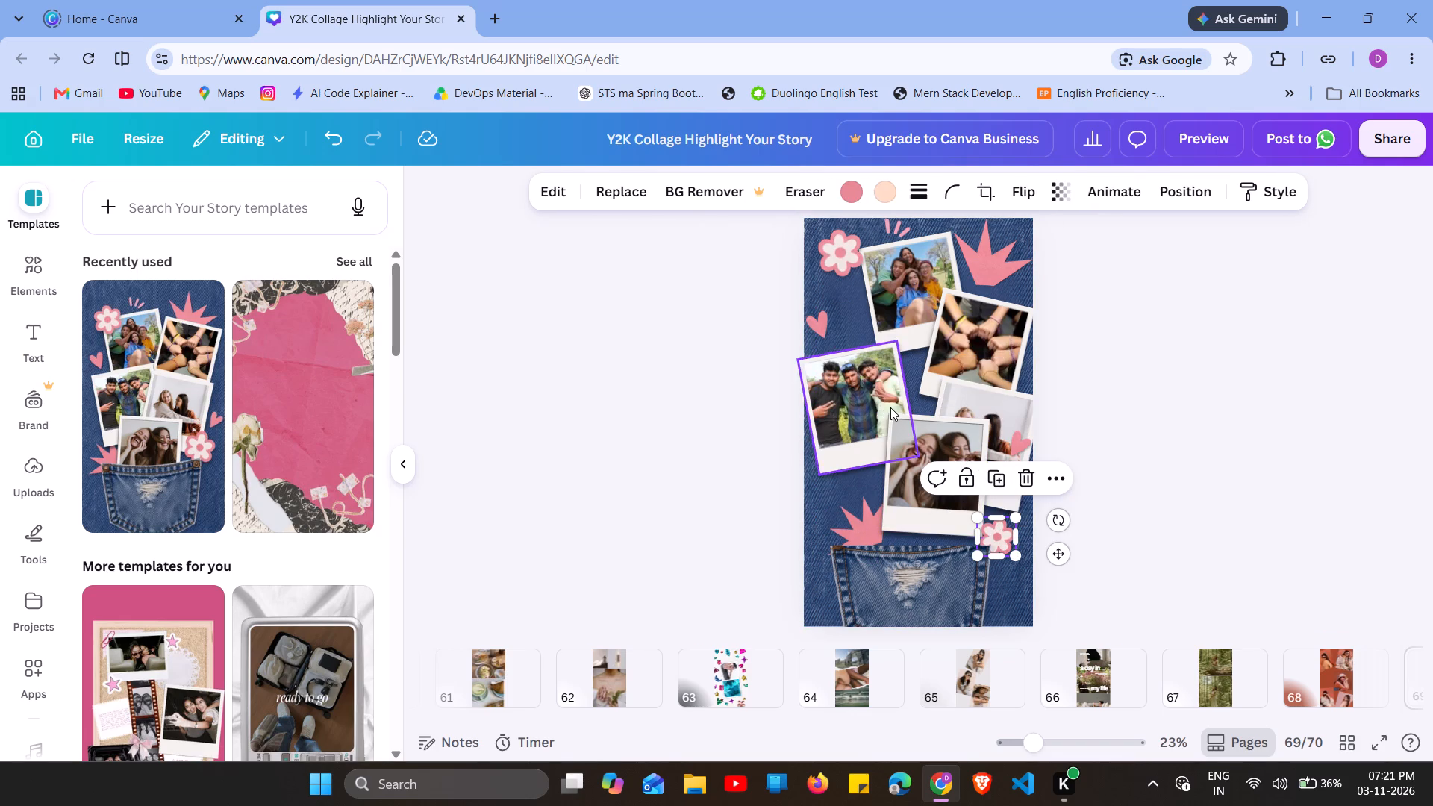
Shift the three-men polaroid left, the hugging-women polaroid up and left, and the laughing-women polaroid slightly right.
left_click_drag(881, 410, 860, 413)
left_click_drag(963, 403, 925, 366)
left_click_drag(954, 486, 976, 489)
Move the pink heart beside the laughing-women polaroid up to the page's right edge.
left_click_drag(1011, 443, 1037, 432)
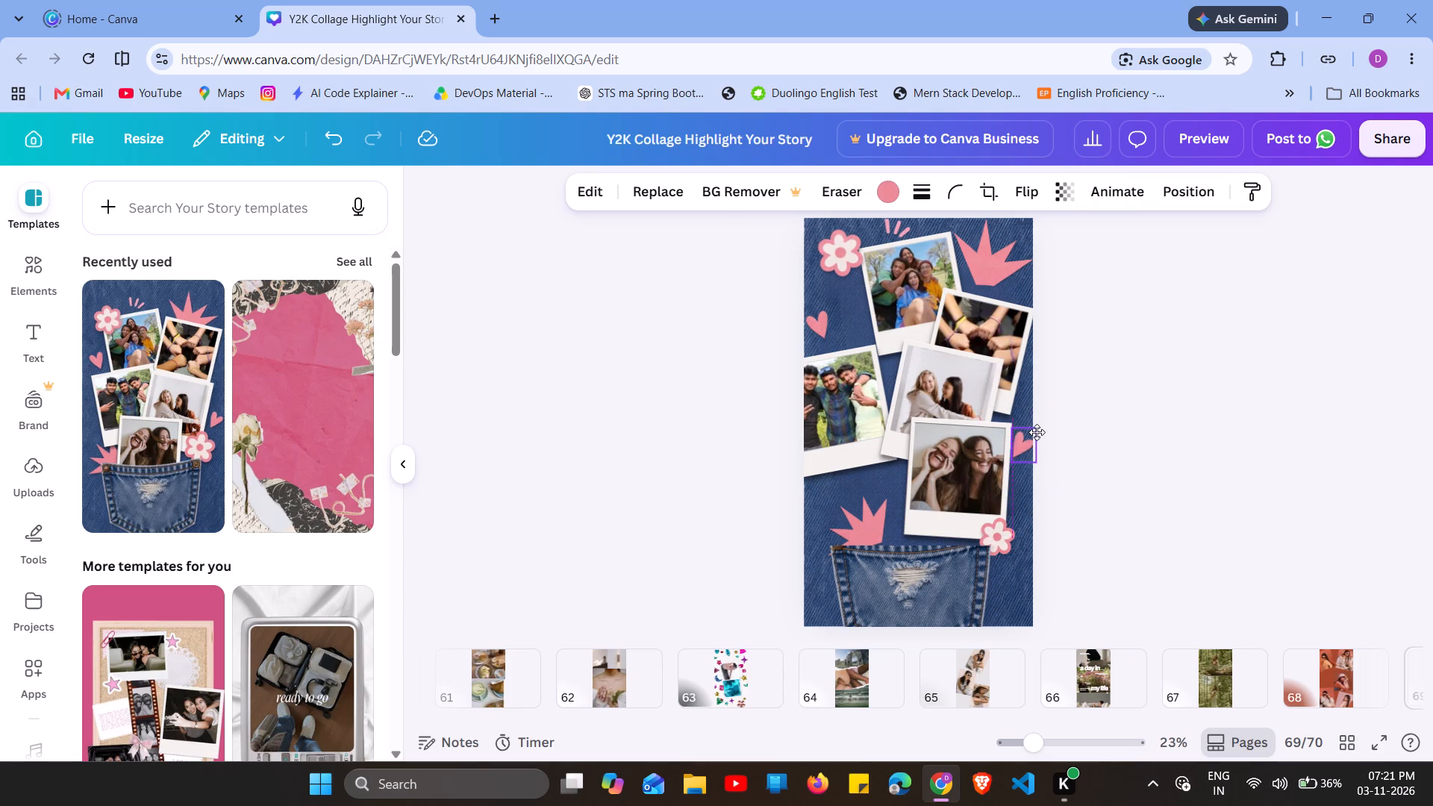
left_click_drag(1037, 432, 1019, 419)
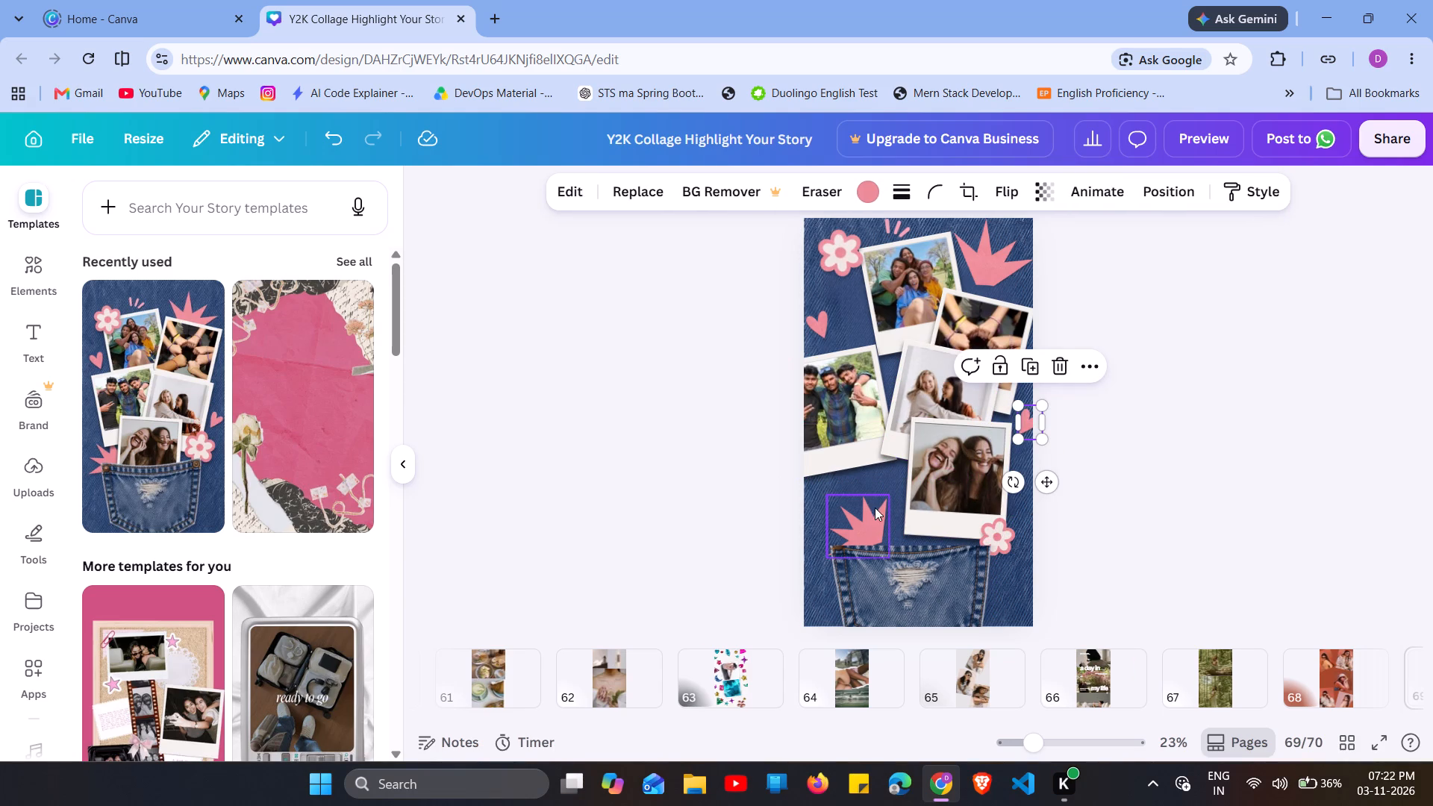
Raise the denim pocket slightly at the bottom of the page.
left_click(894, 590)
left_click_drag(894, 590, 898, 581)
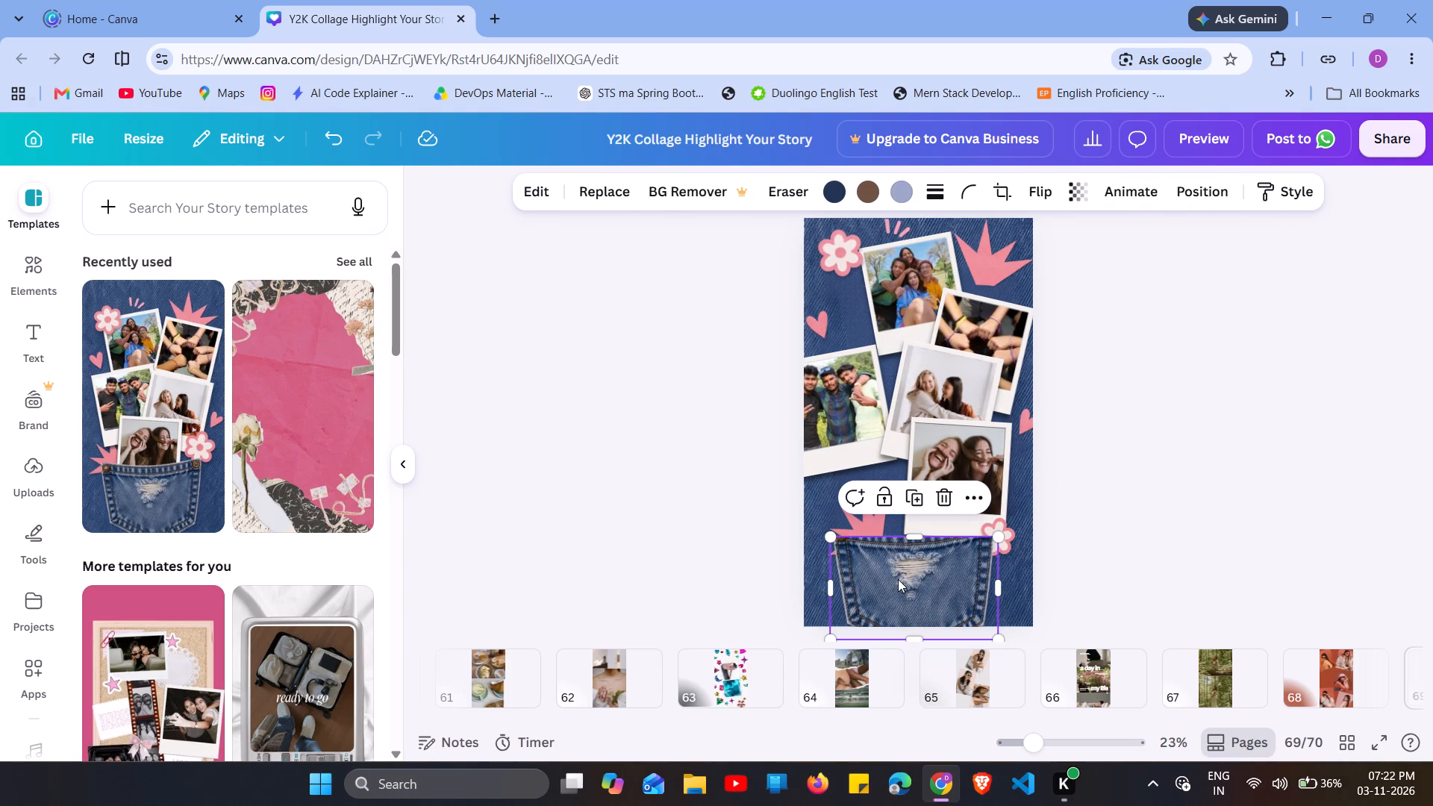
left_click_drag(1037, 322, 1039, 346)
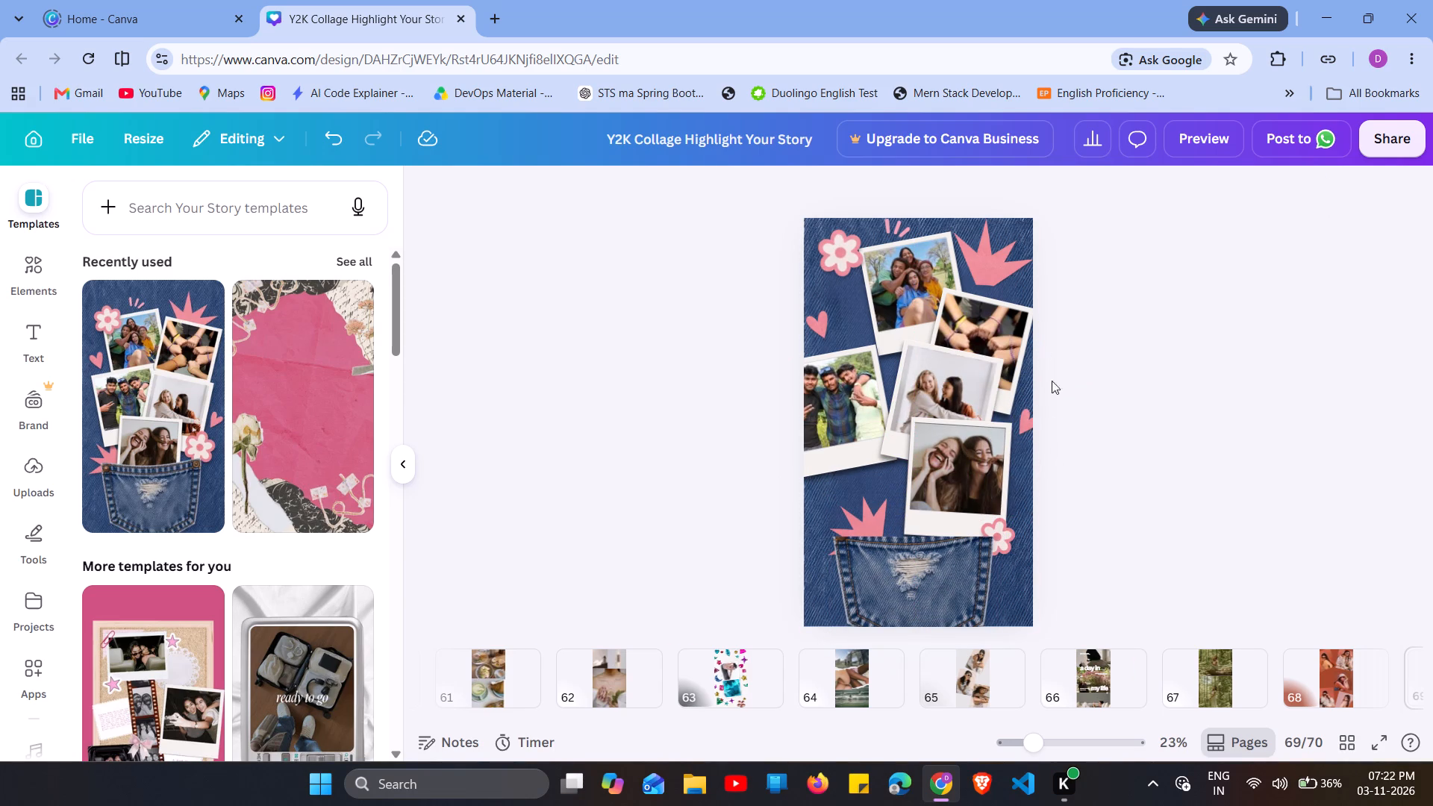
Delete both pink hearts, the lower pink flower and the lower pink starburst from page 69.
left_click(821, 331)
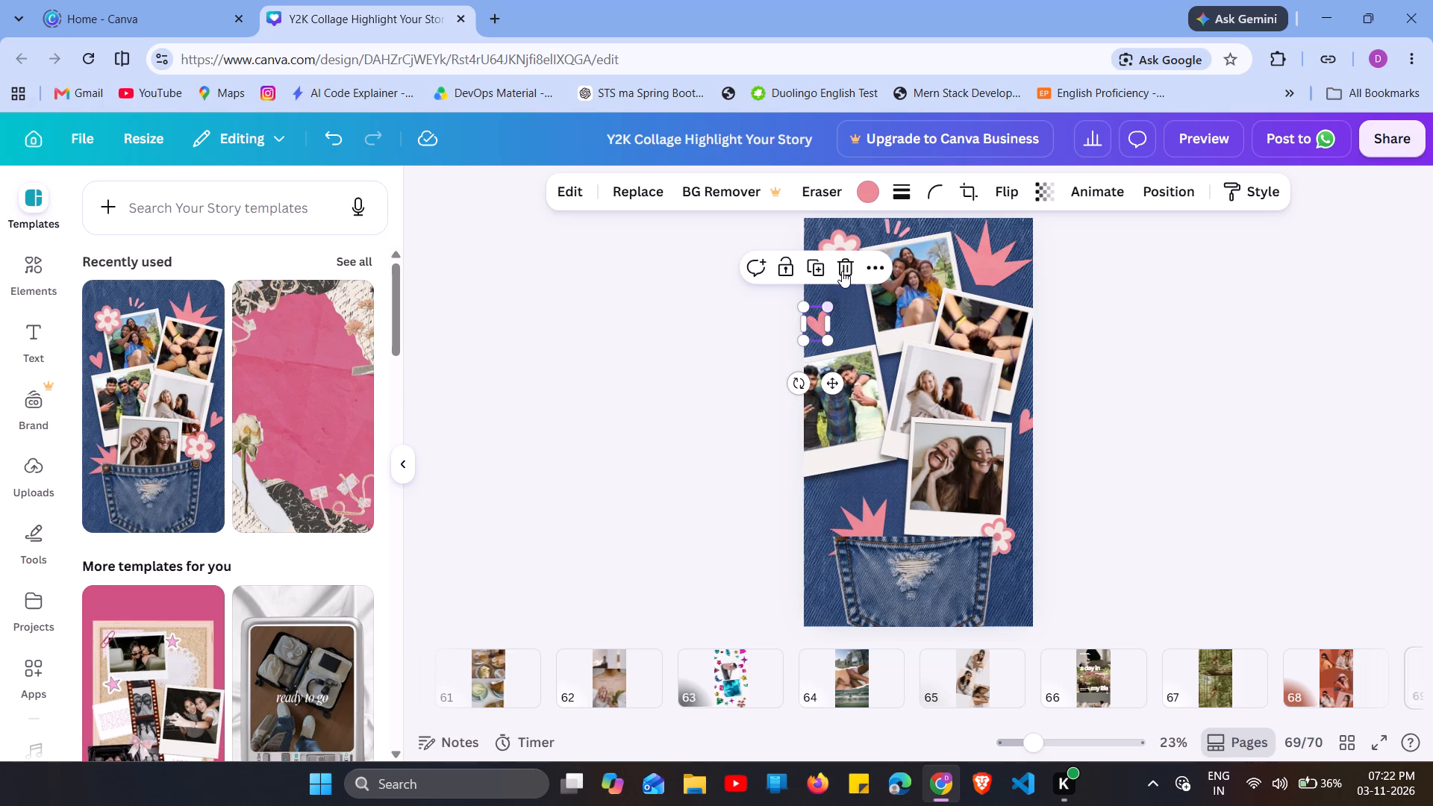
left_click(848, 269)
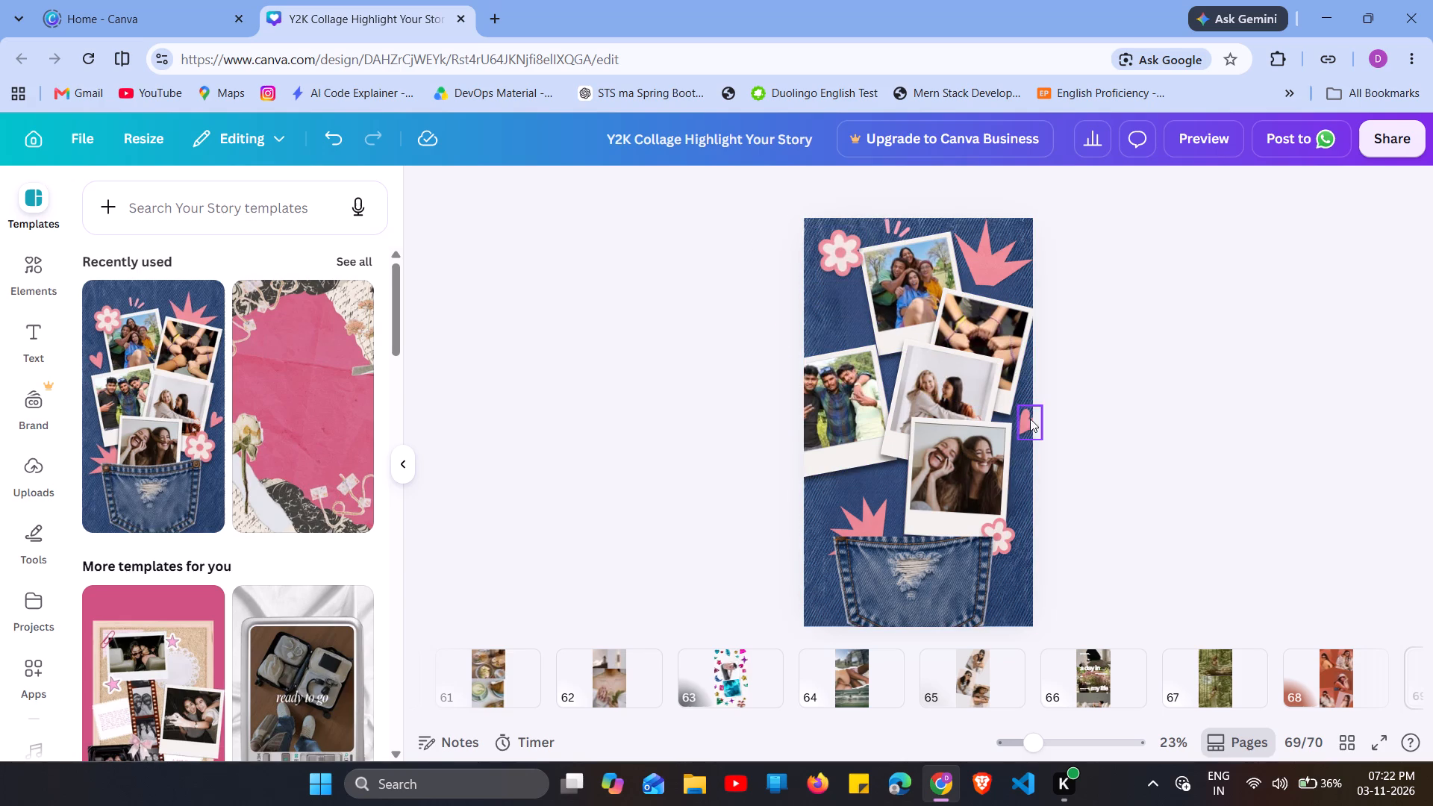
left_click(1030, 414)
left_click(1060, 366)
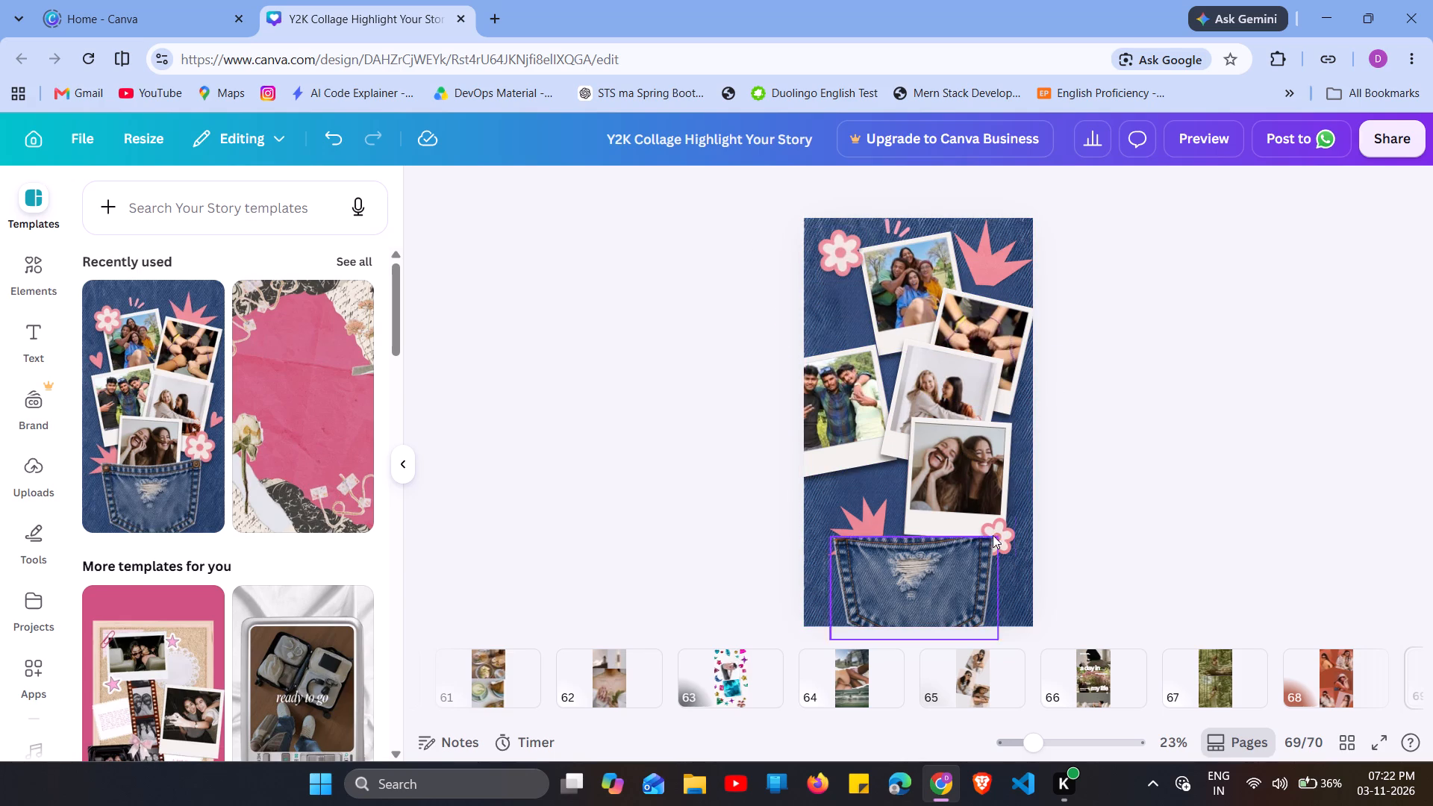
left_click(990, 532)
left_click(1023, 476)
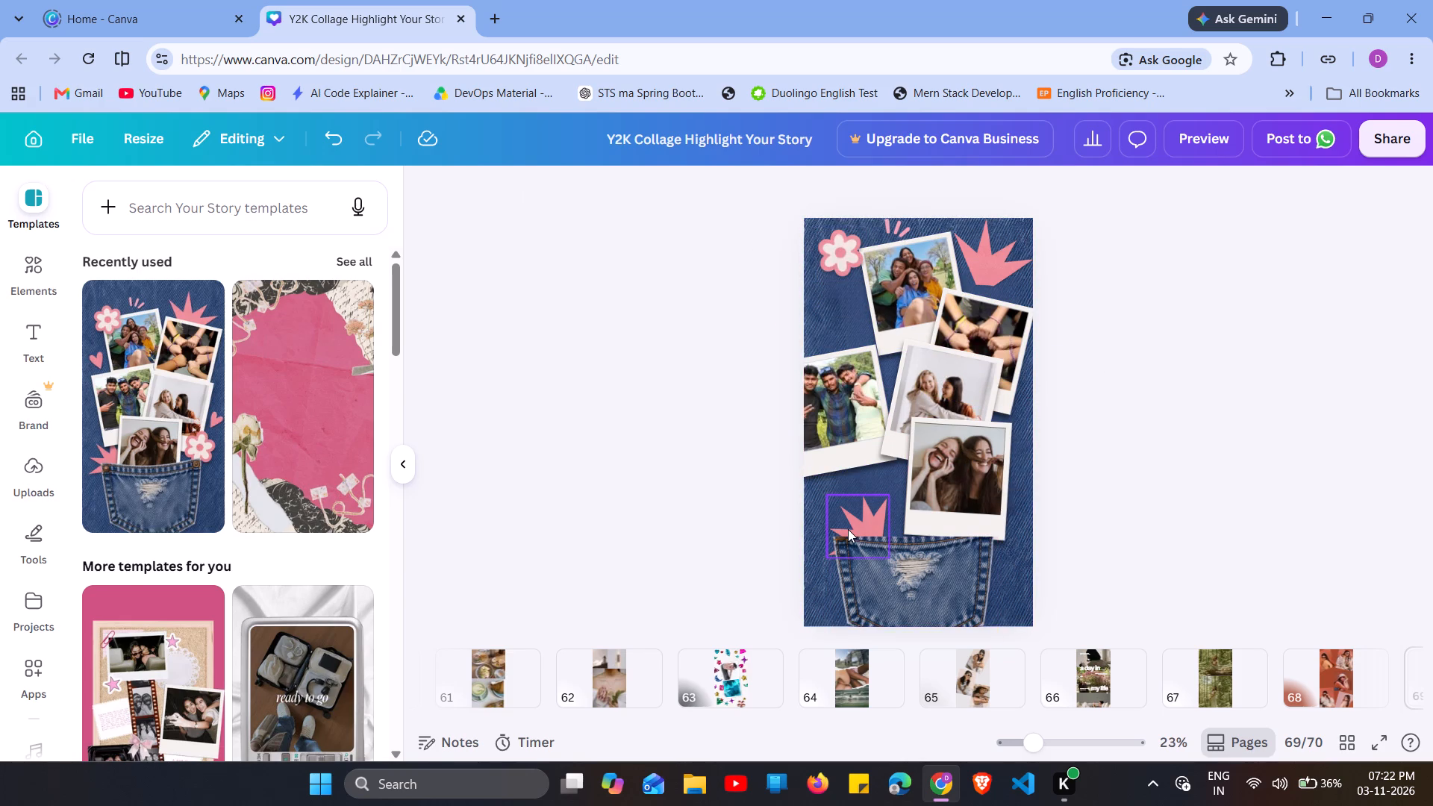
left_click(855, 527)
left_click(888, 455)
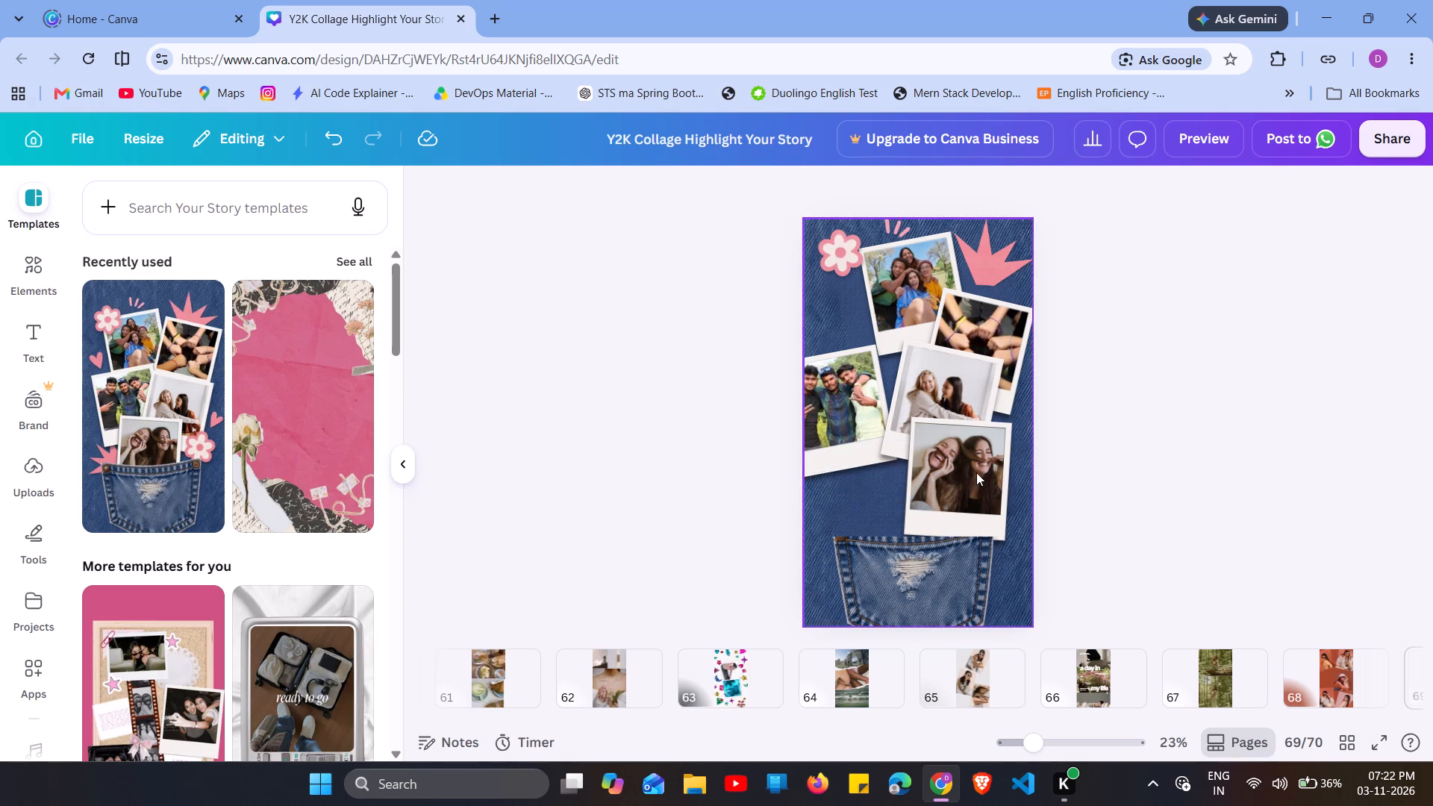
Move the laughing-women polaroid to the page's lower left above the pocket, and the hugging-women polaroid to the lower right.
left_click_drag(978, 473, 868, 488)
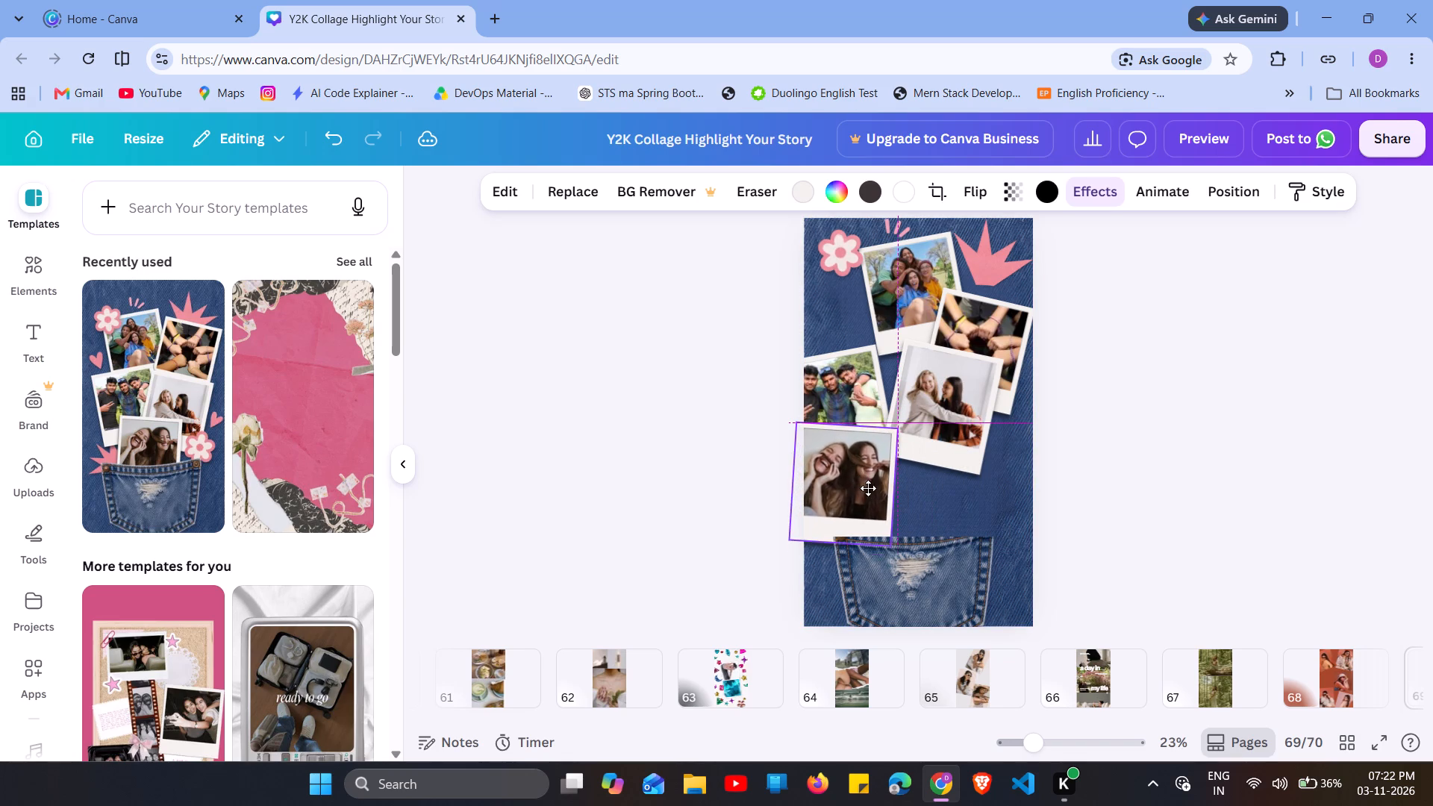
left_click_drag(868, 488, 875, 497)
left_click(981, 489)
left_click_drag(952, 424, 951, 423)
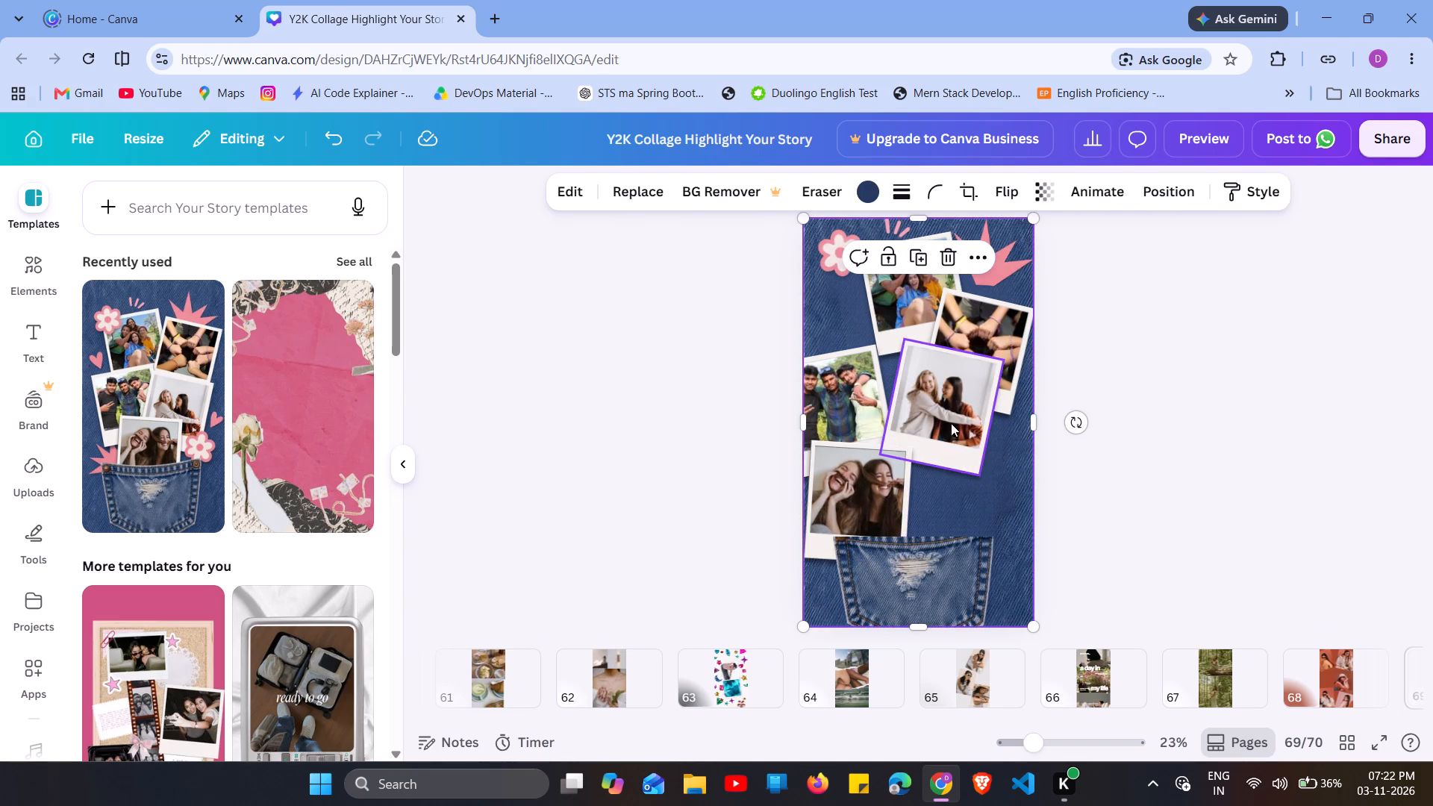
left_click_drag(951, 423, 975, 484)
left_click(1174, 463)
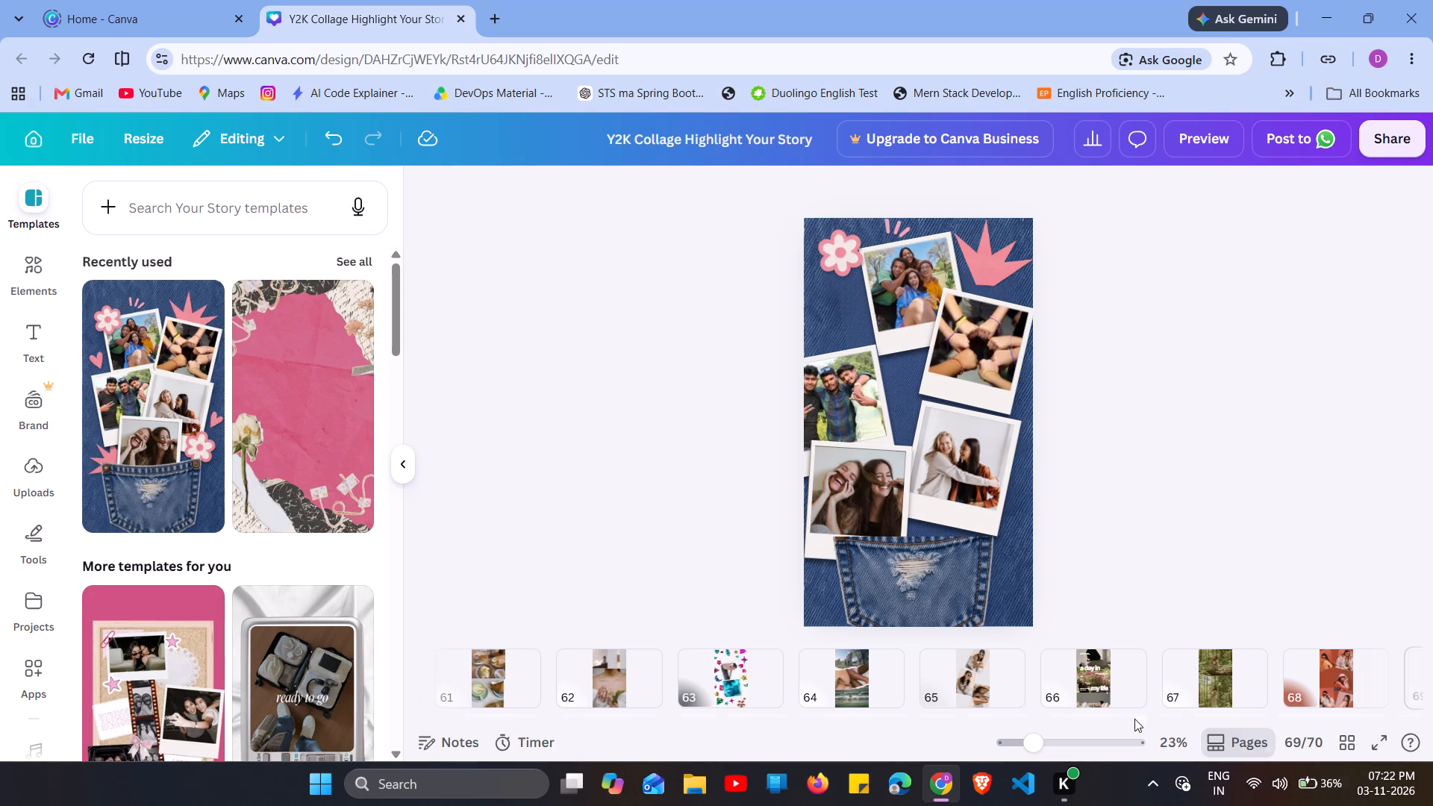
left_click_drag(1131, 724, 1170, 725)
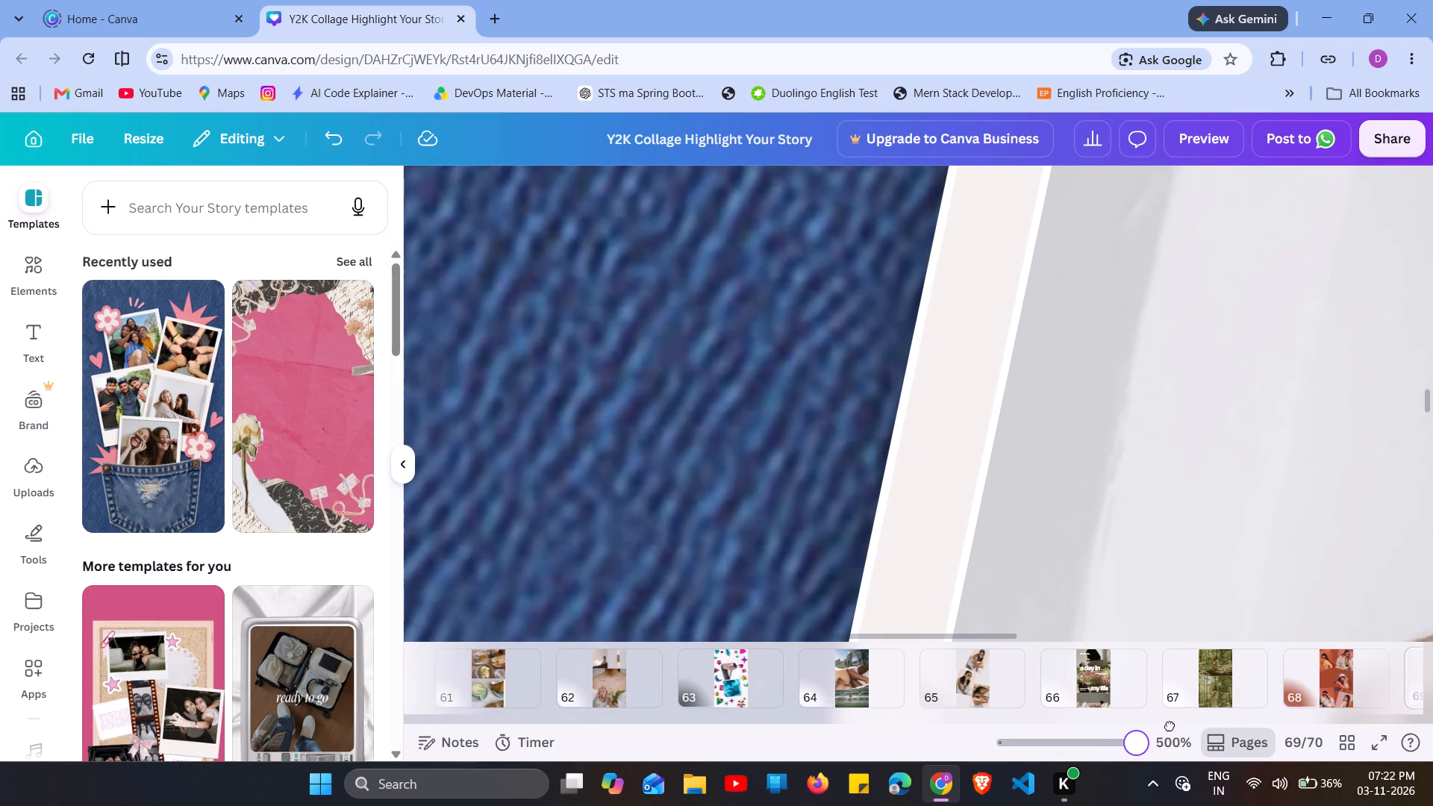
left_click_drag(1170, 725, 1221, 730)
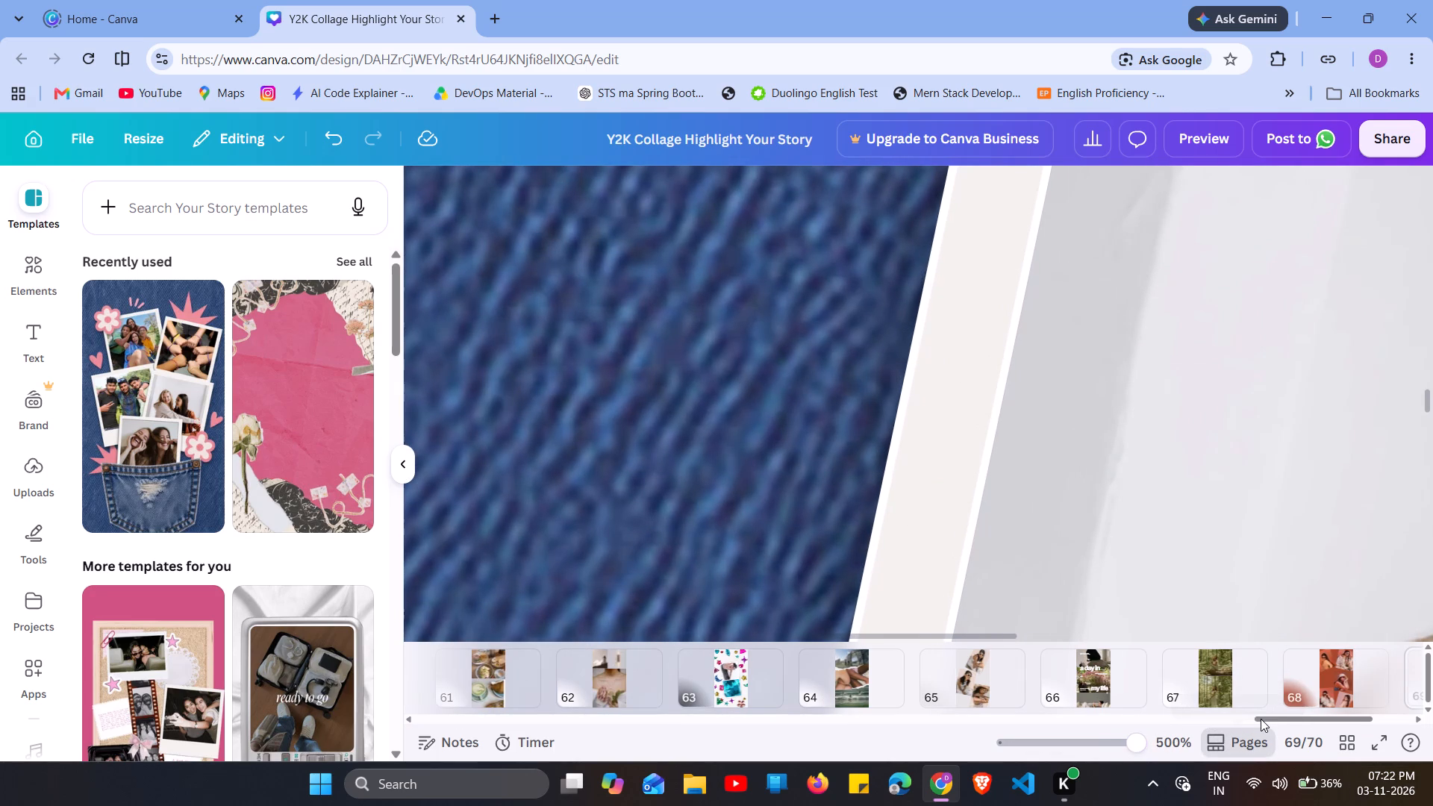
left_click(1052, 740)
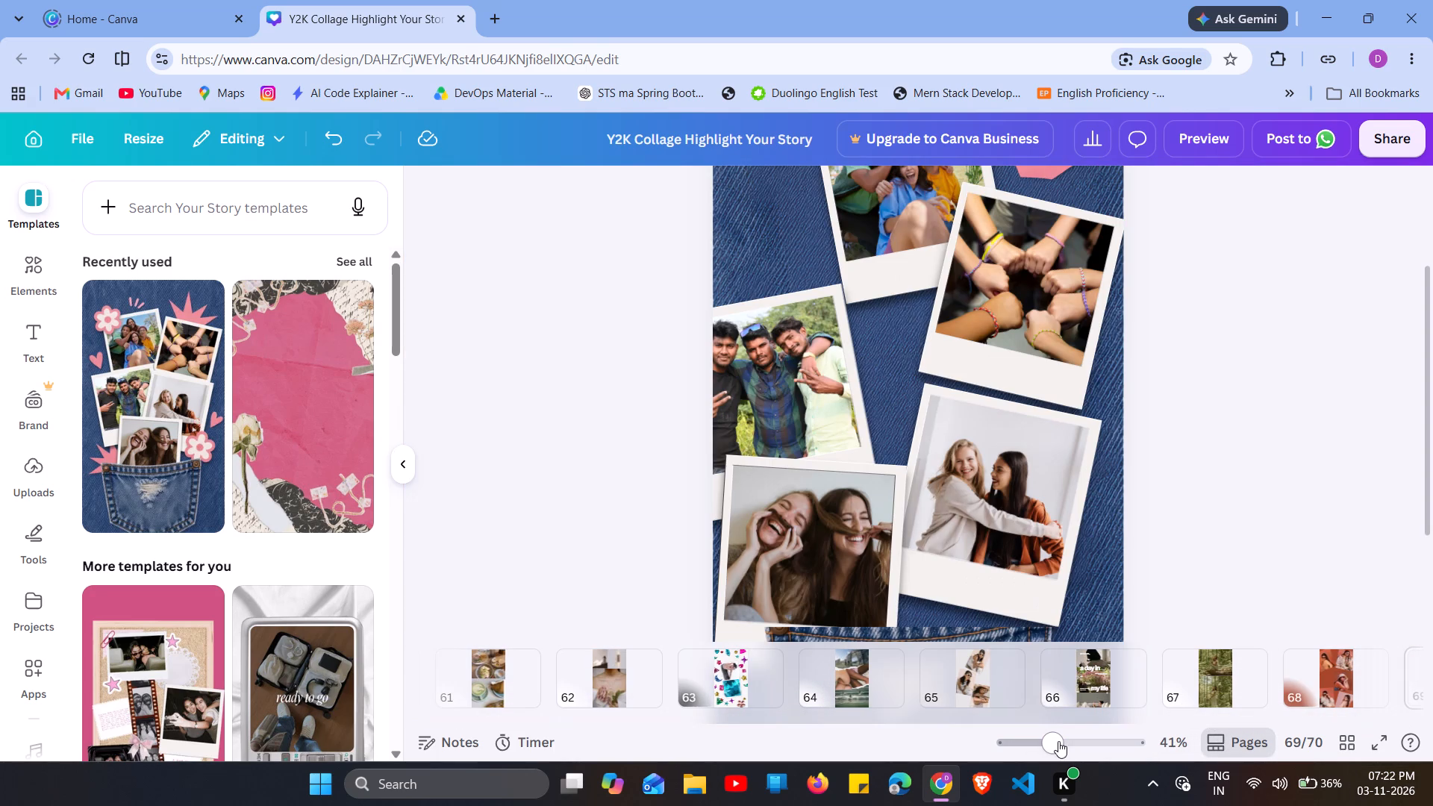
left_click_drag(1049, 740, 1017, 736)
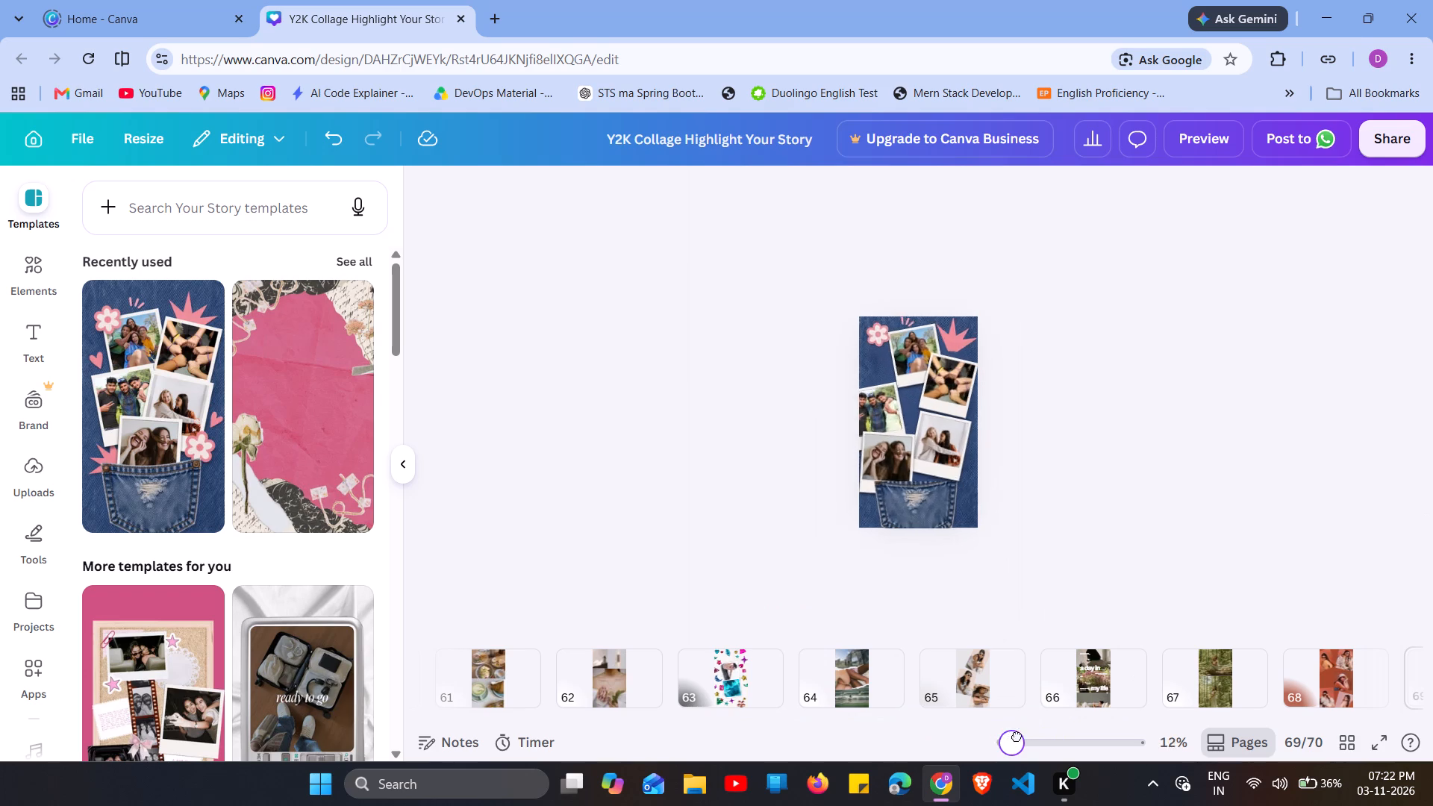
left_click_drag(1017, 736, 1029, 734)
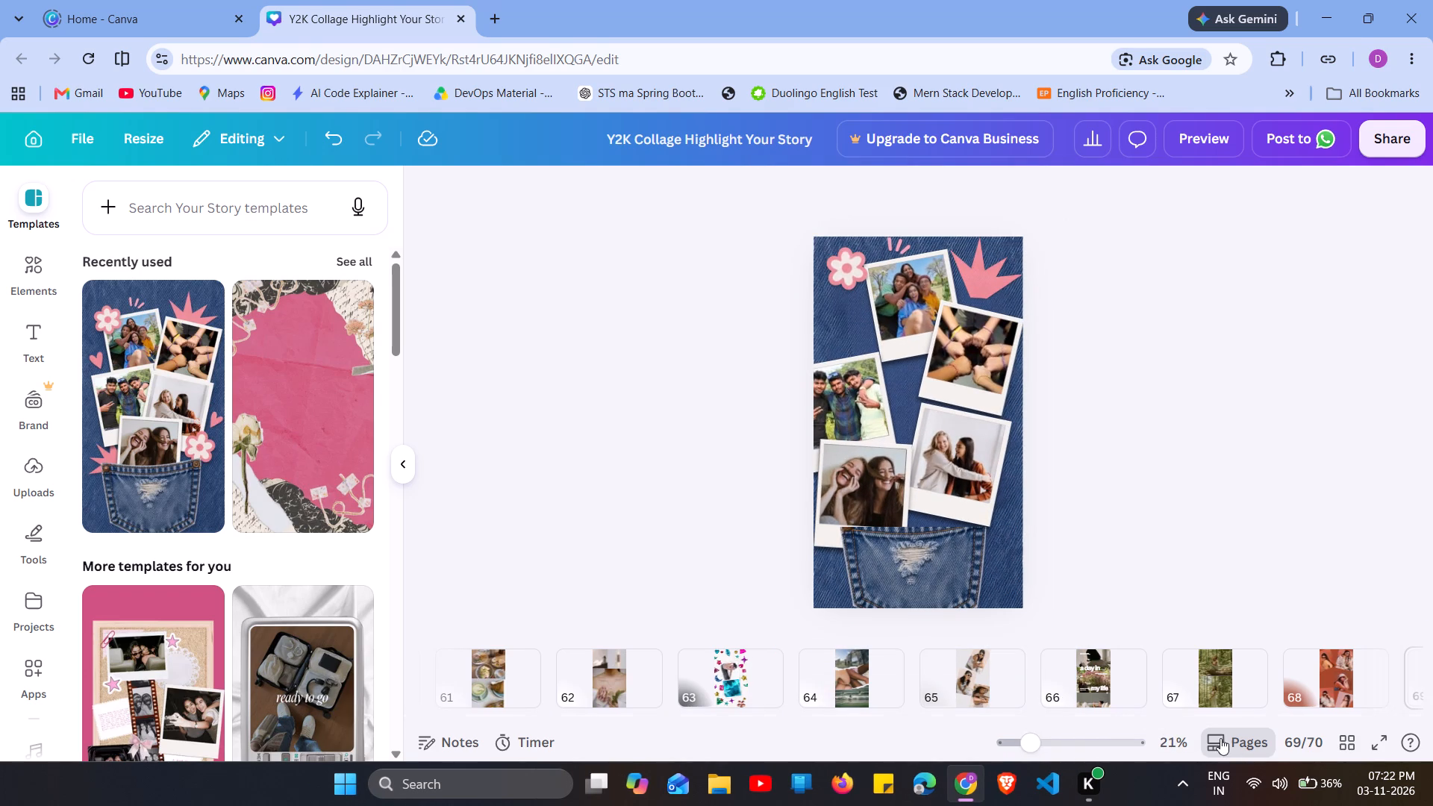
Apply the pink torn-paper collage template with the white rose and dried flowers to page 70.
left_click_drag(1297, 716, 1384, 724)
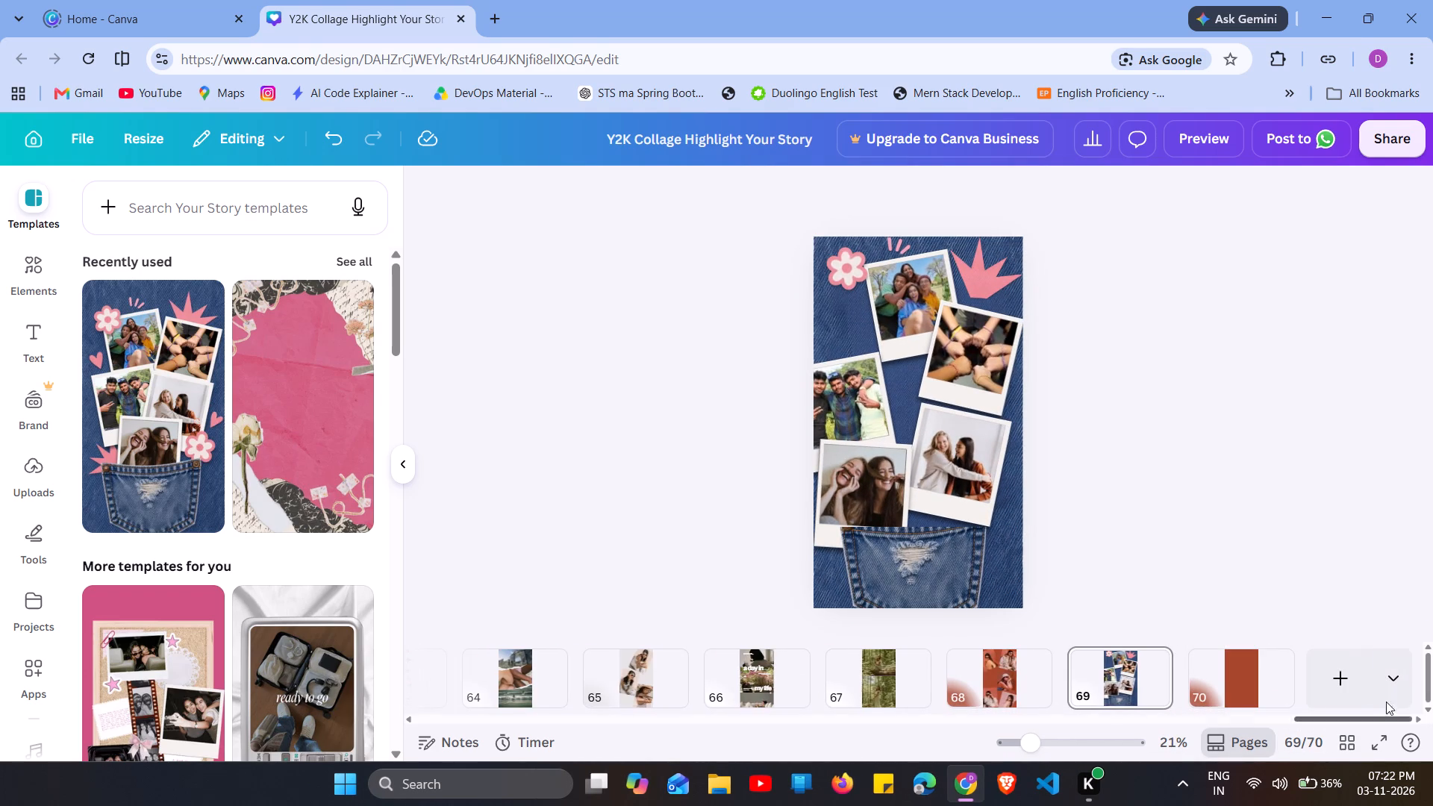
left_click(1254, 684)
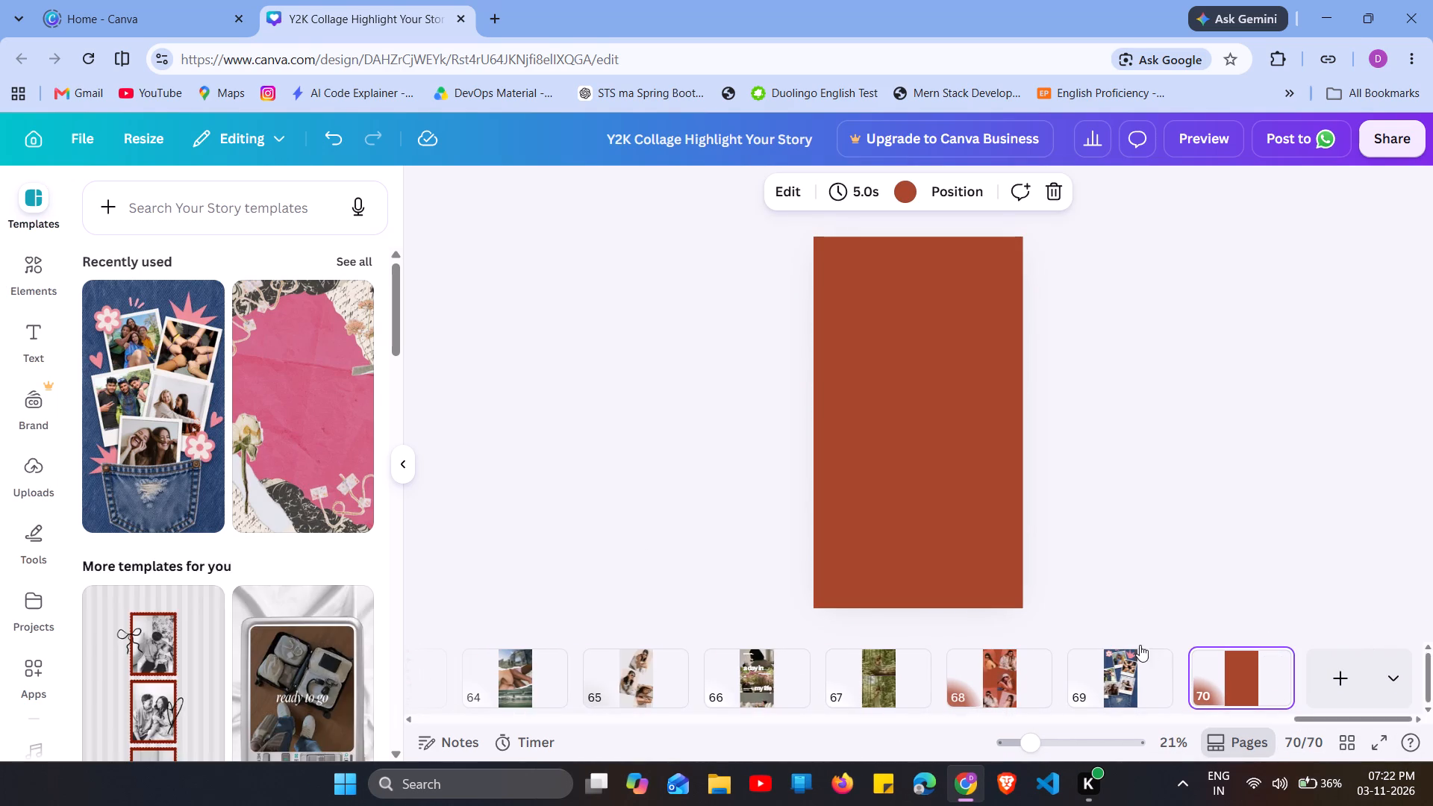
scroll(169, 498, "down", 2)
scroll(310, 607, "down", 1)
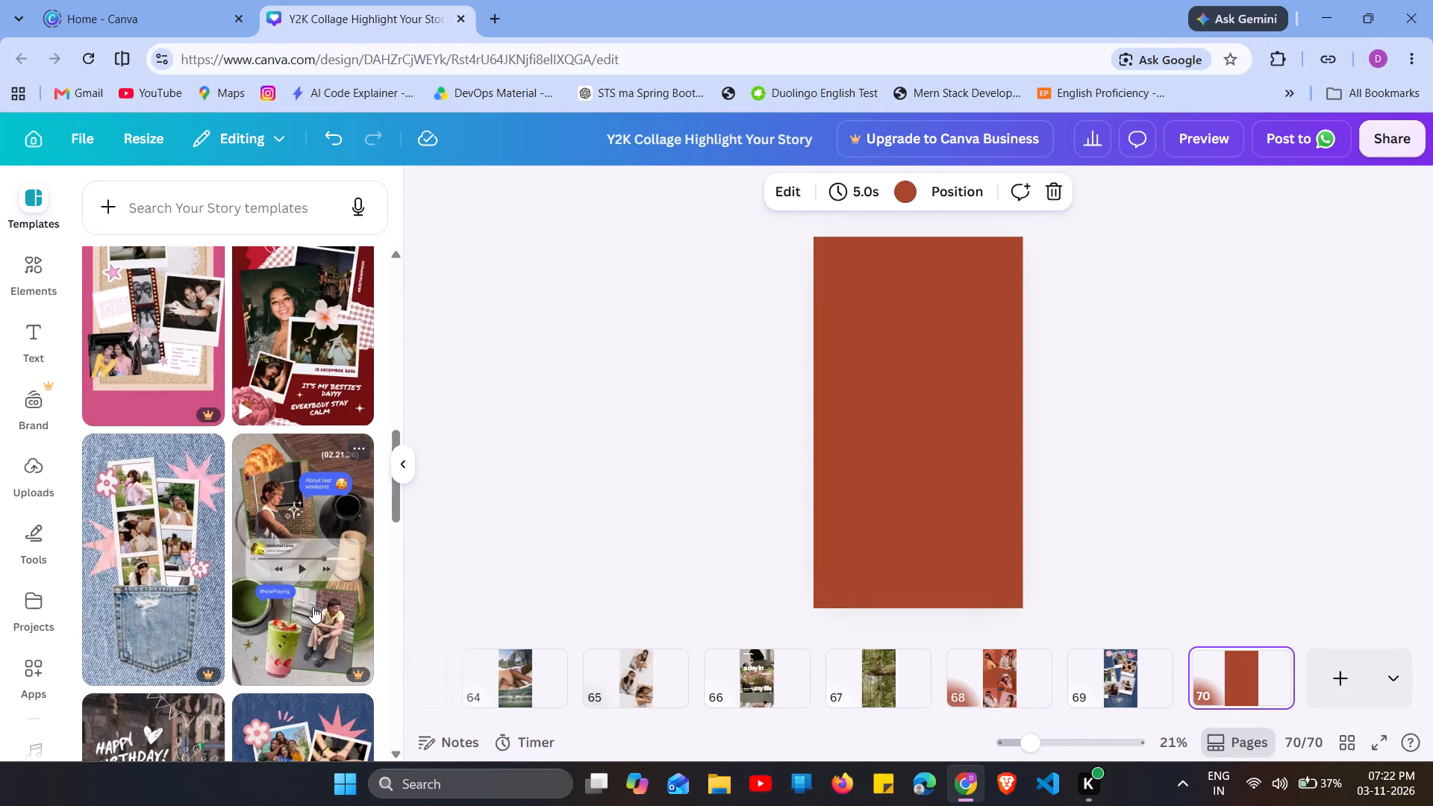
scroll(313, 606, "down", 3)
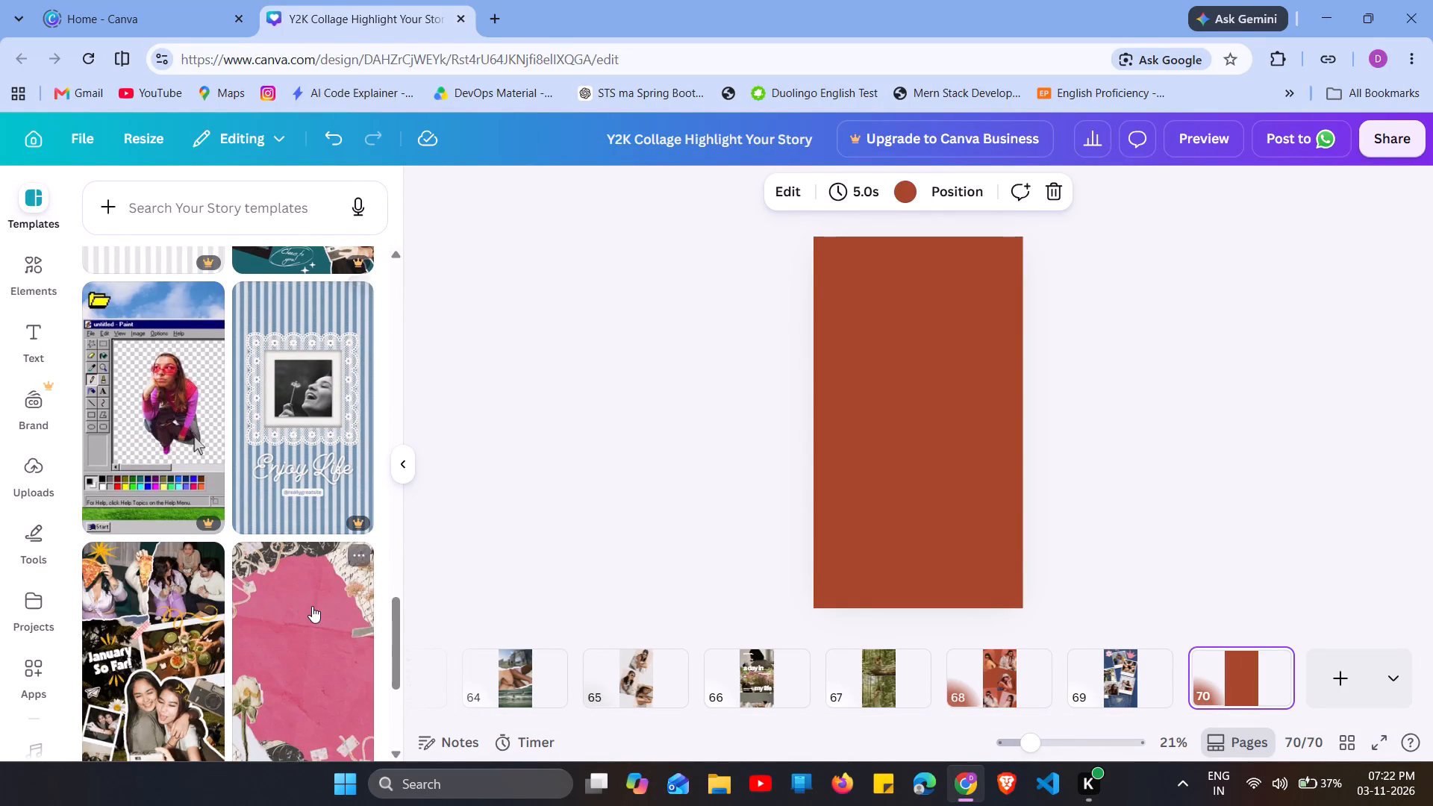
scroll(312, 606, "down", 1)
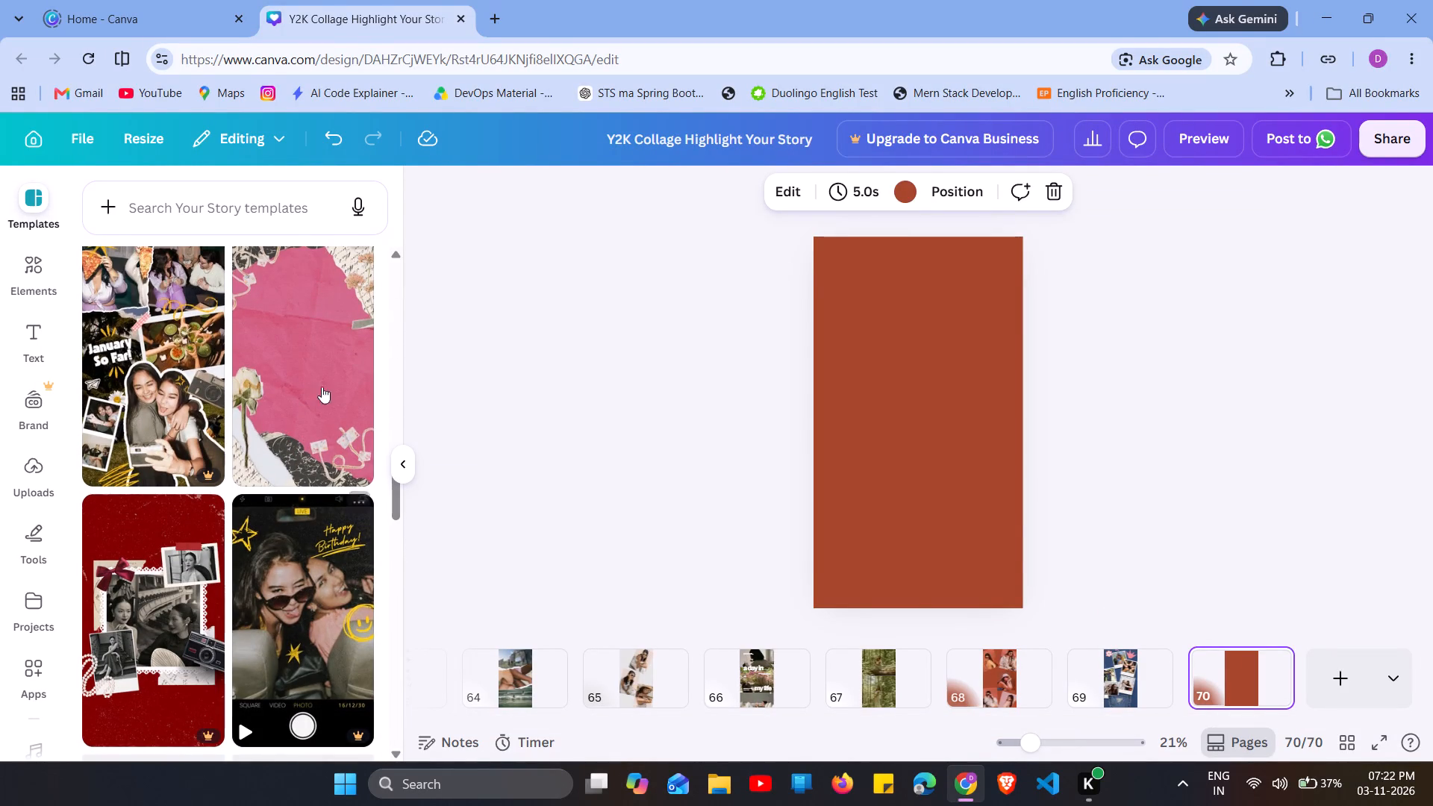
left_click(305, 349)
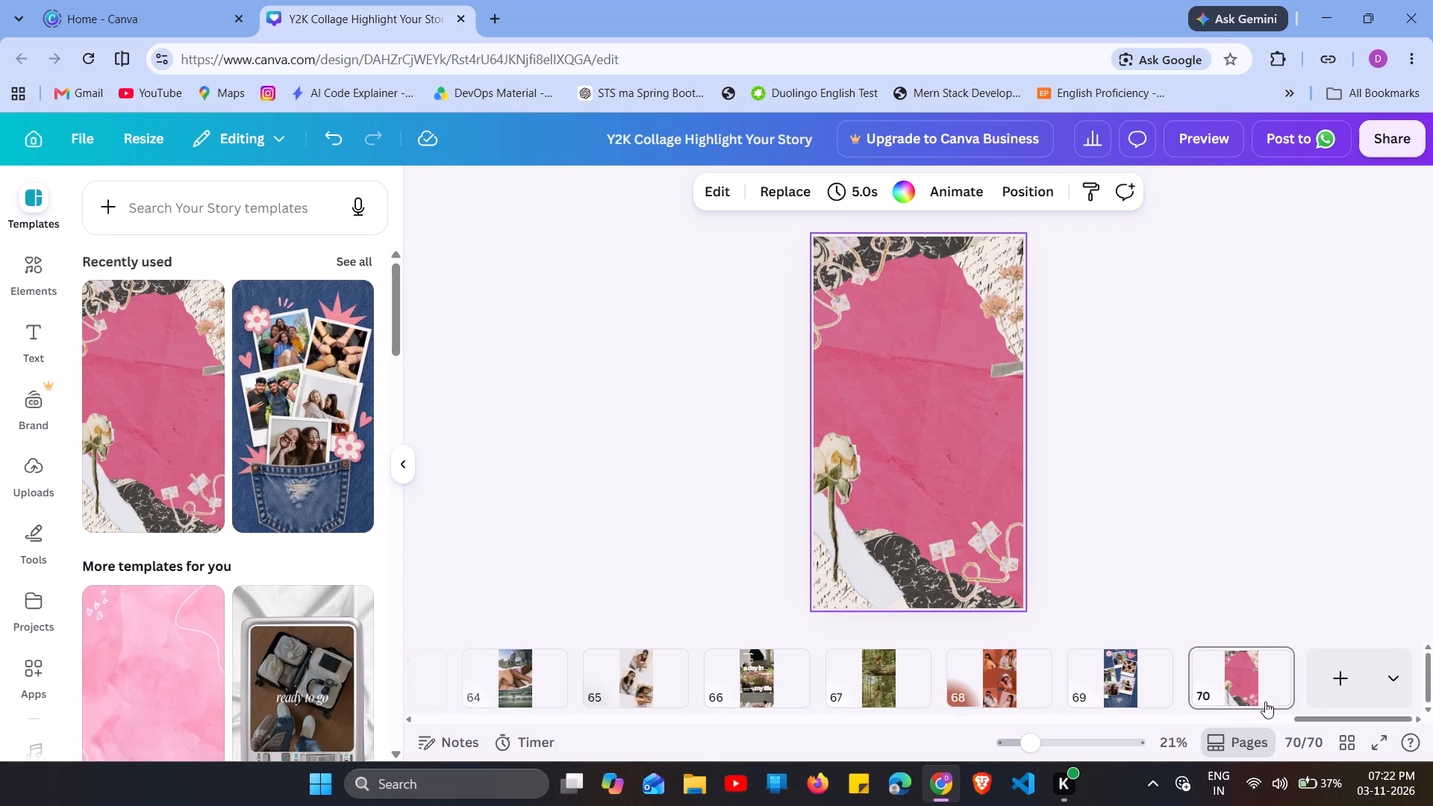
Move page 70's white rose slightly right, and bring both beige curly-string decorations and the dried flower bunch toward the page's middle.
left_click_drag(849, 477, 866, 470)
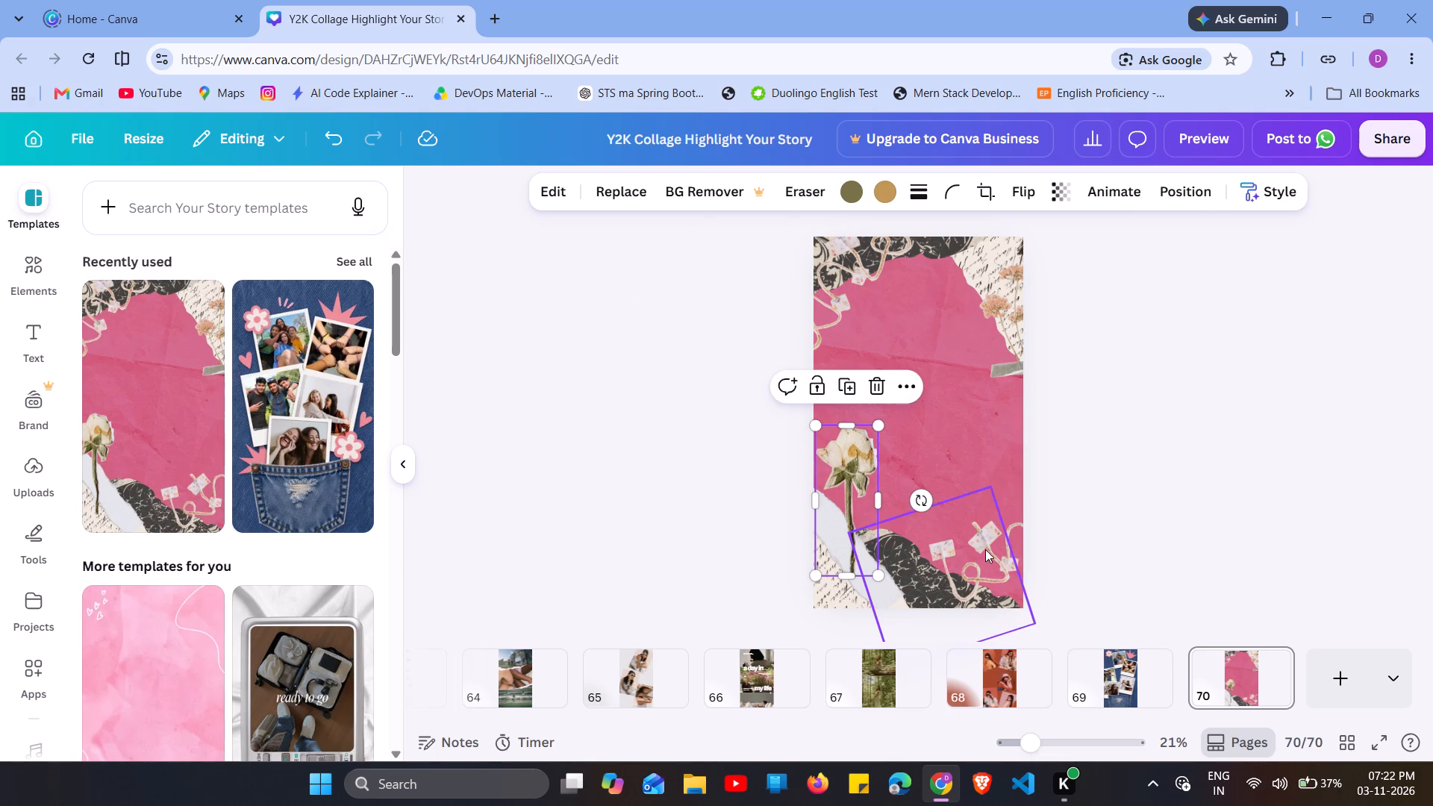
left_click_drag(972, 567, 961, 459)
left_click_drag(972, 282, 941, 360)
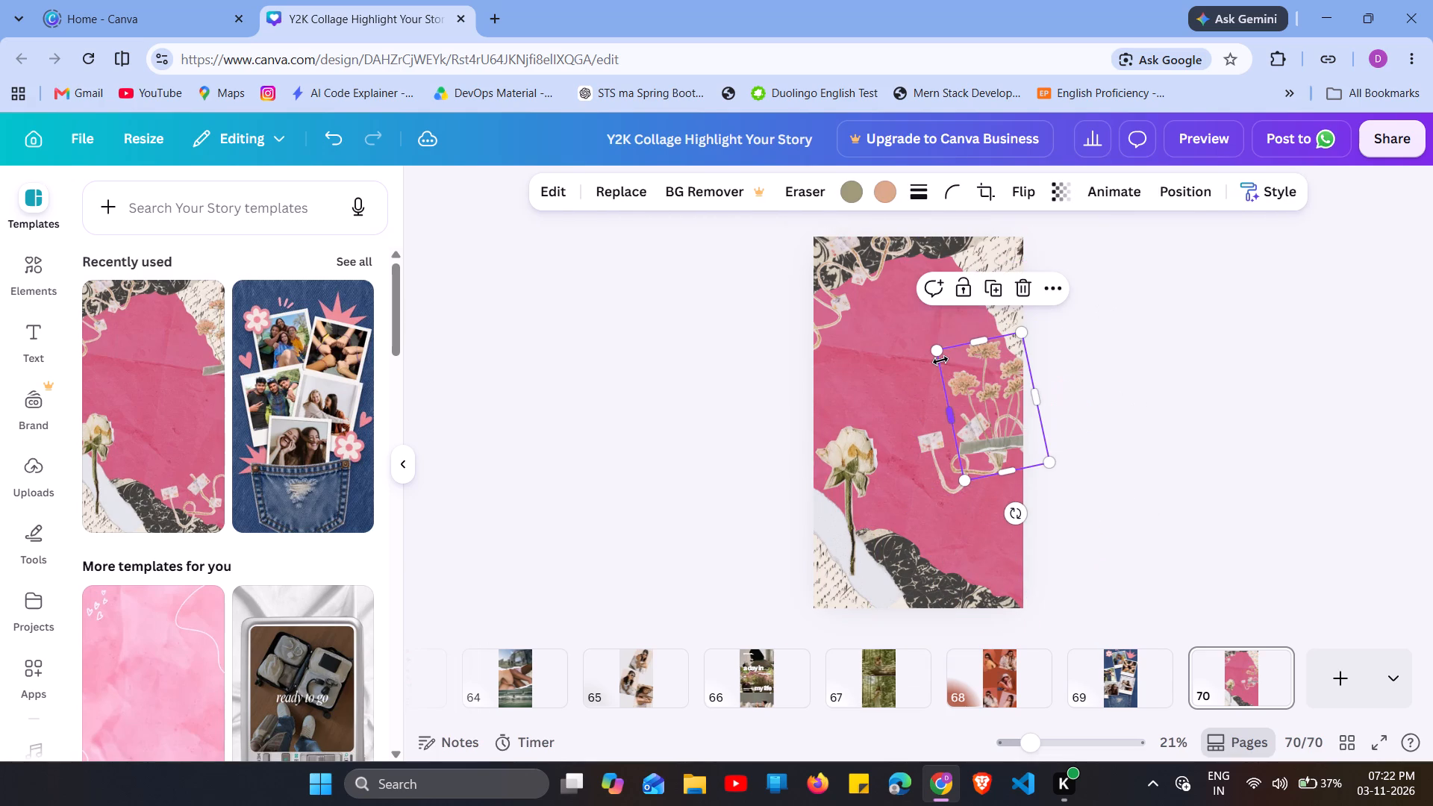
left_click_drag(835, 271, 863, 410)
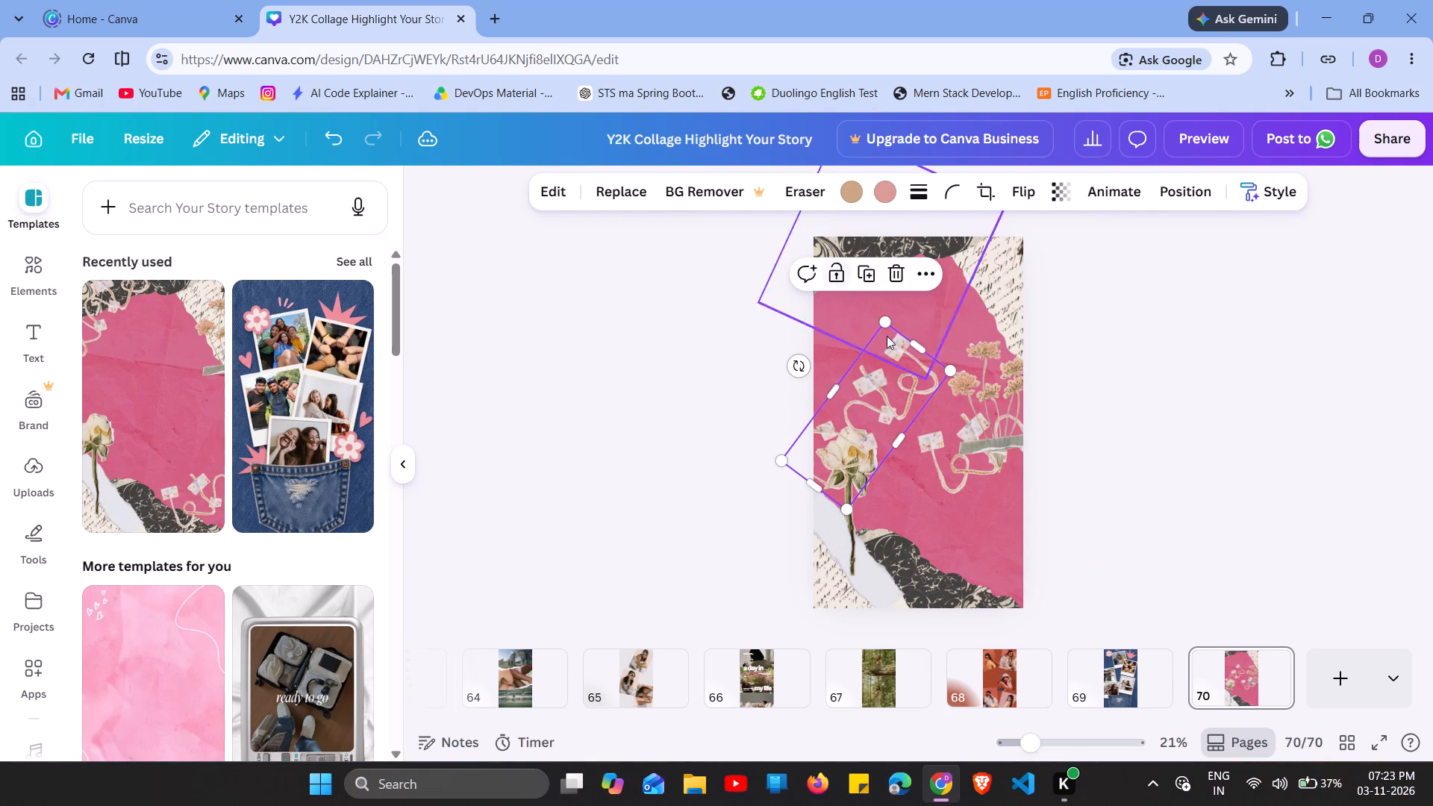
Shift the handwritten-letter scraps and black floral paper pieces inward from the corners of page 70.
left_click_drag(992, 272, 943, 331)
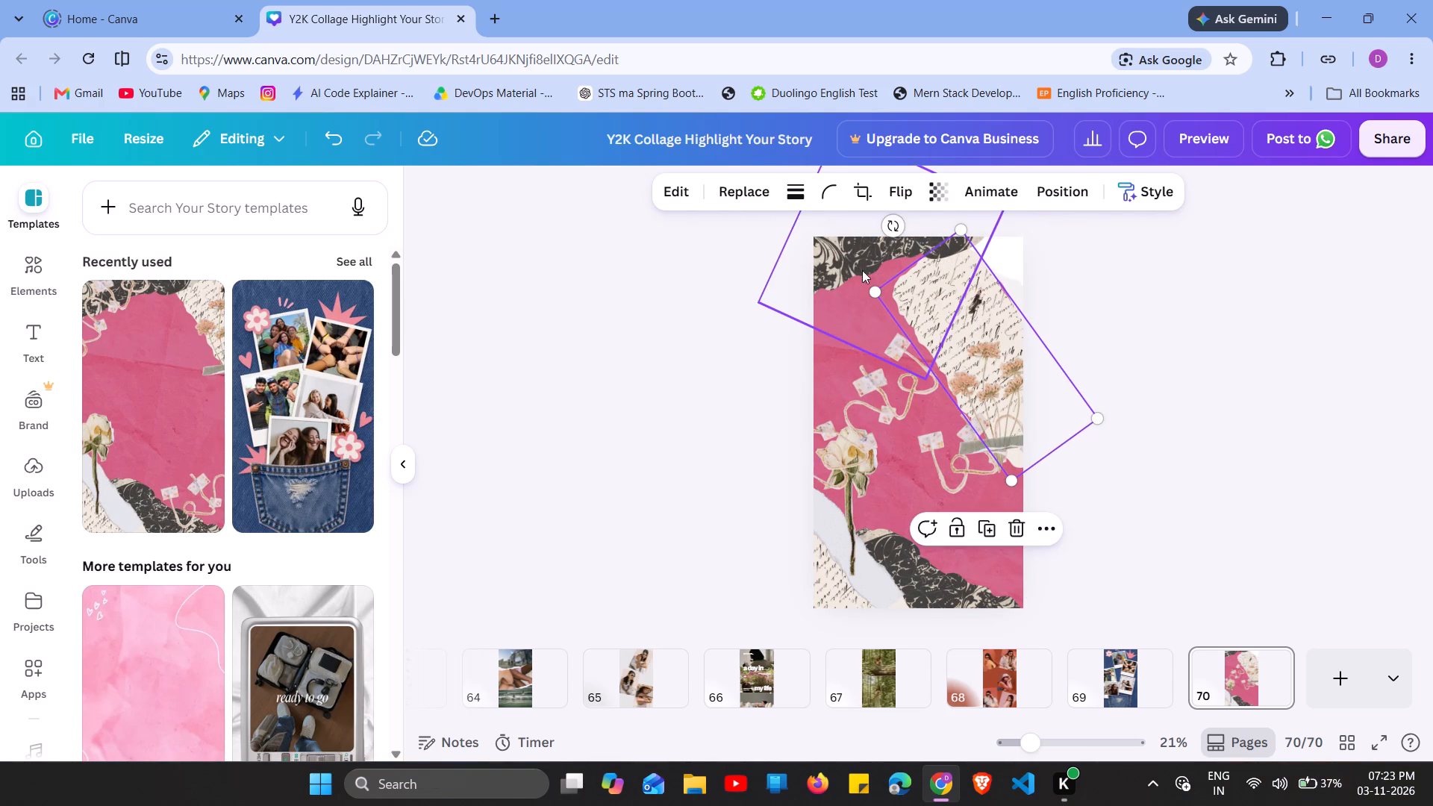
left_click_drag(843, 262, 849, 313)
left_click_drag(919, 466, 922, 489)
left_click_drag(935, 572, 942, 534)
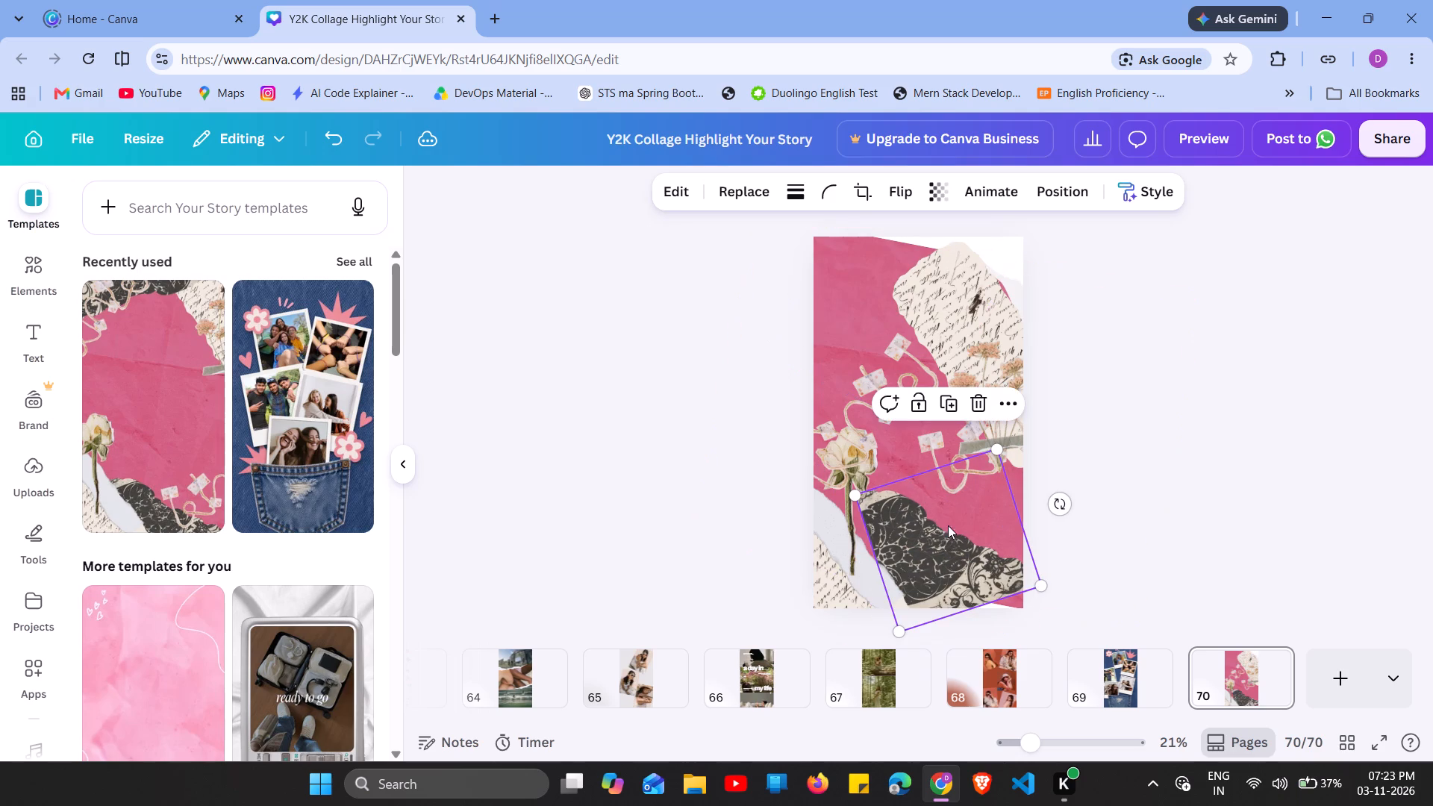
left_click_drag(943, 585, 954, 552)
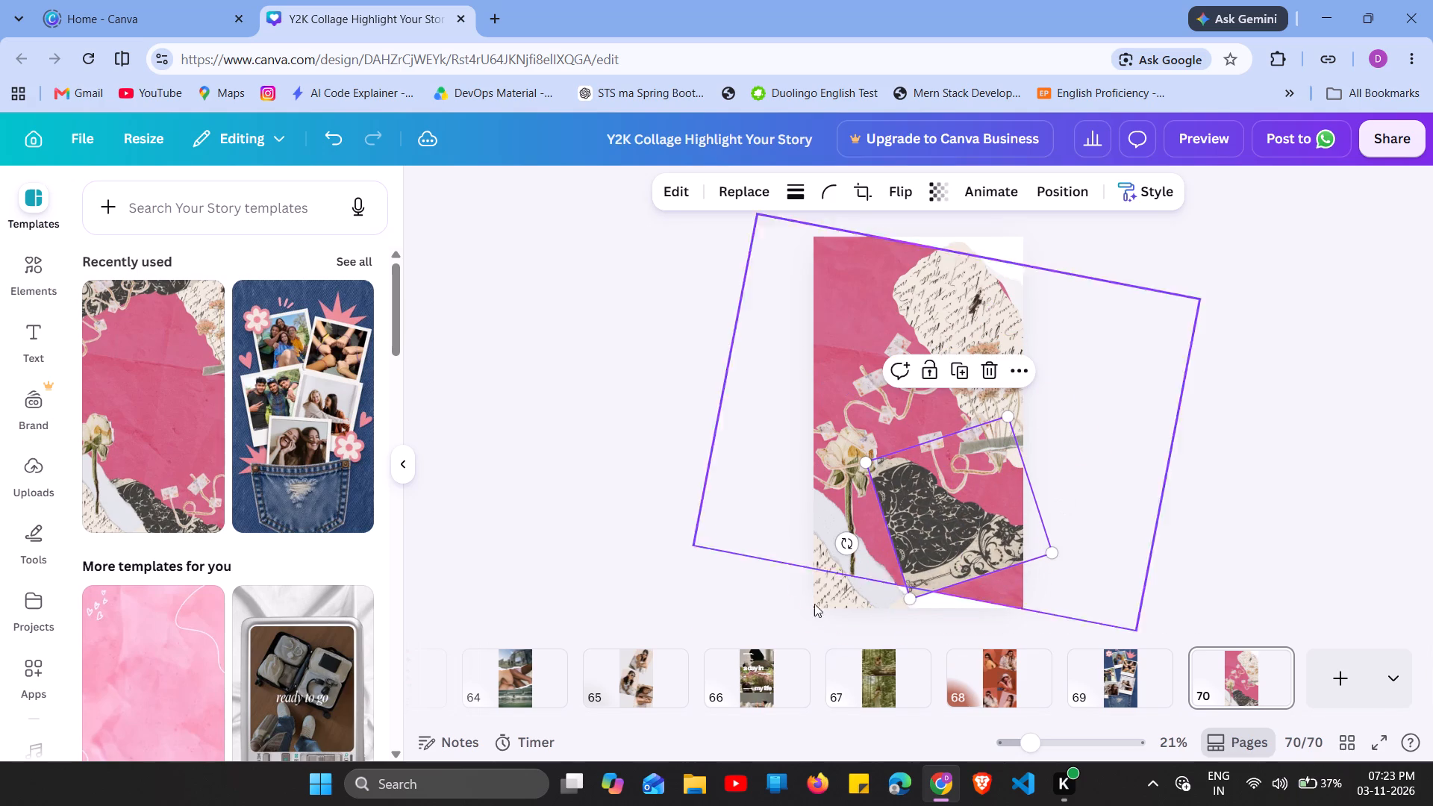
left_click_drag(829, 597, 841, 587)
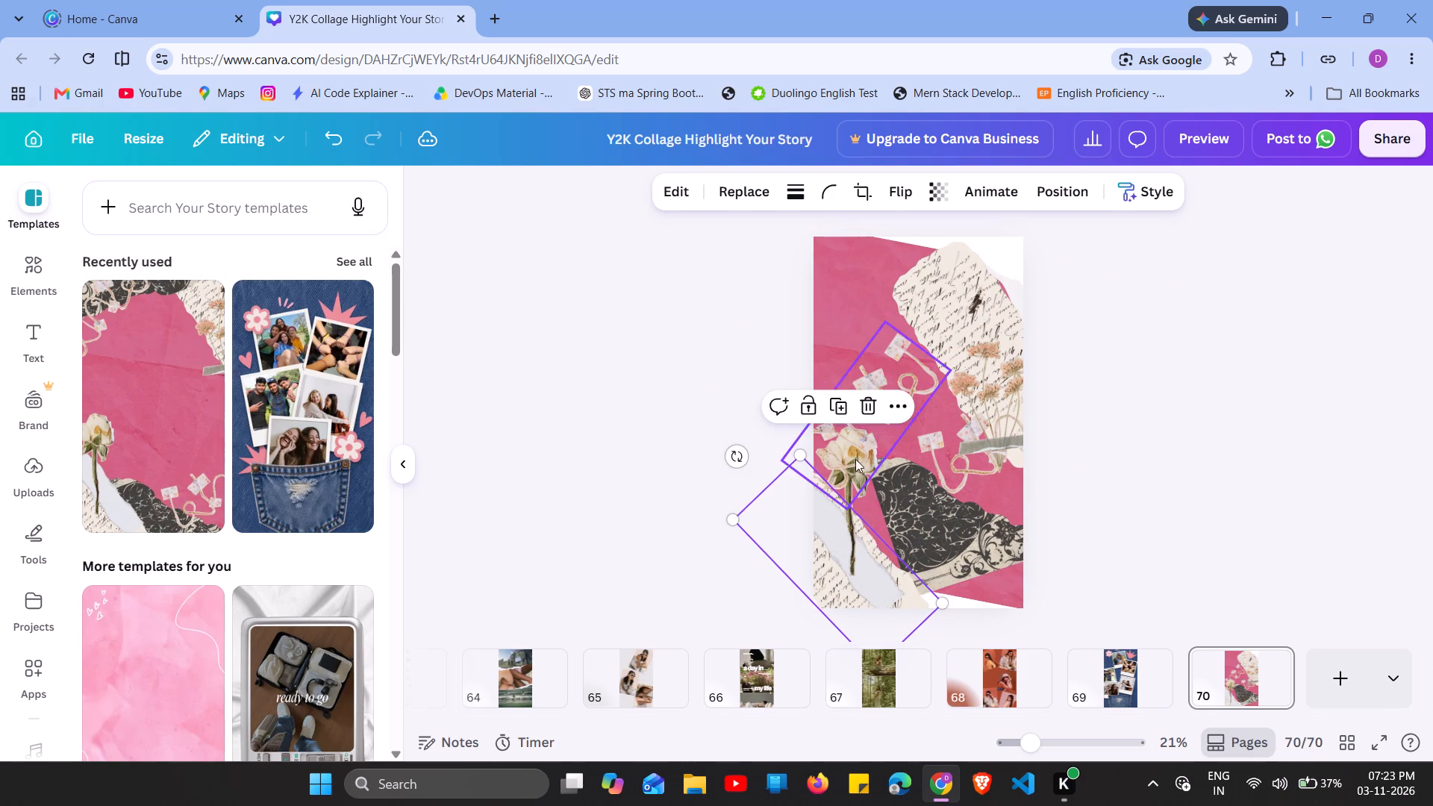
Move the left curly-string decoration up above the white rose, and shift the rose slightly up and right.
left_click_drag(855, 454, 869, 383)
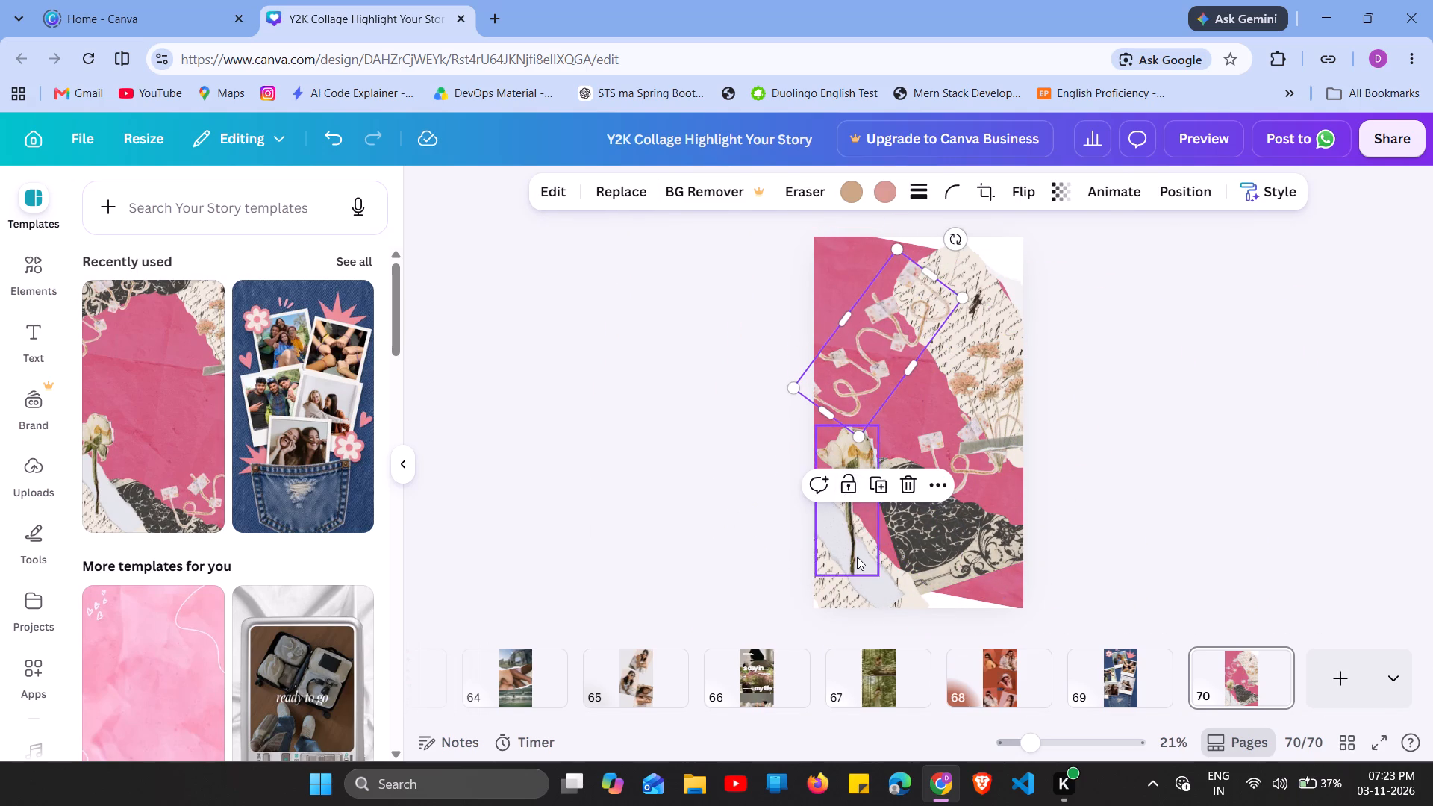
left_click_drag(857, 557, 876, 529)
On page 69, shift the polaroid of the two women in light tops slightly right and down, above the denim pocket.
left_click_drag(1084, 682, 1088, 662)
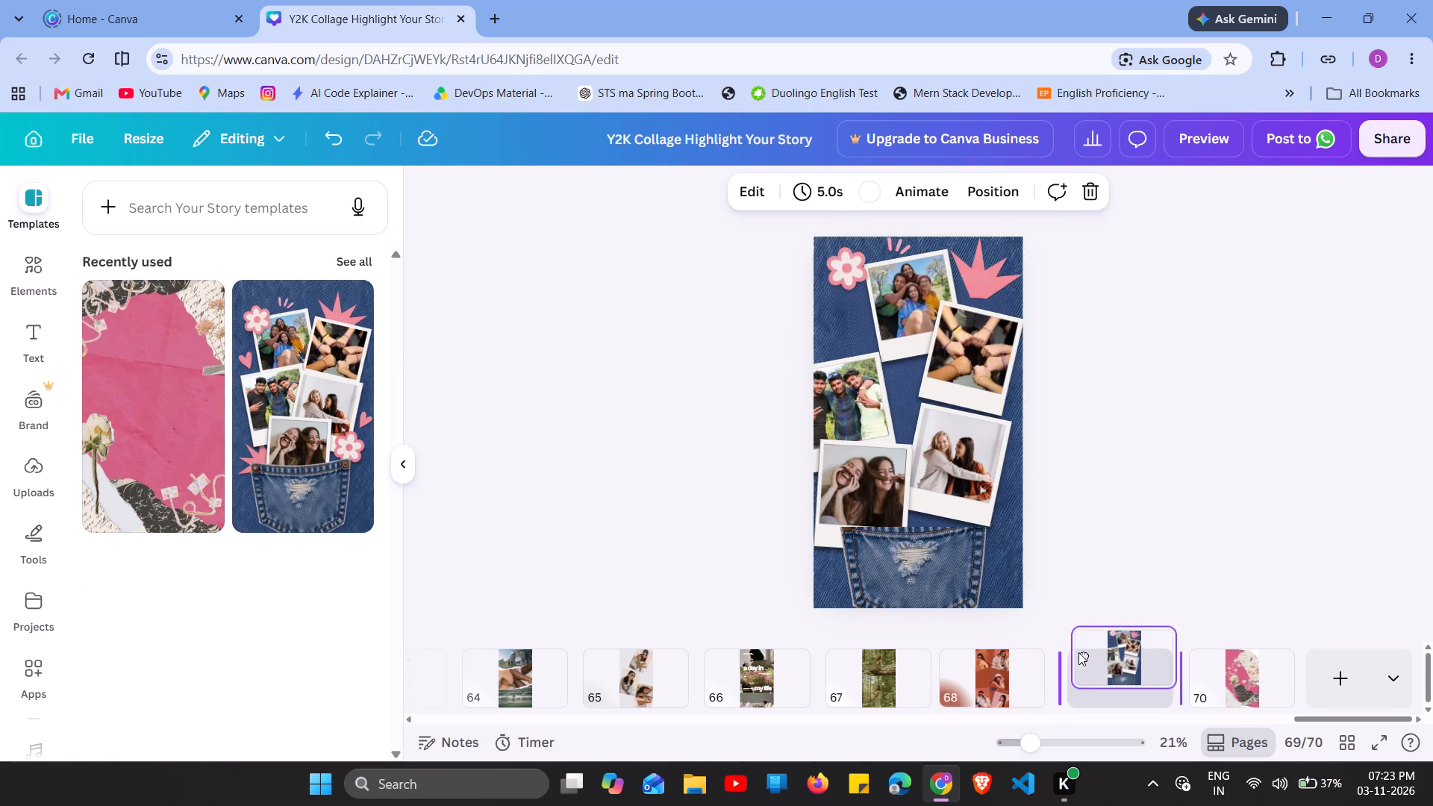
left_click_drag(970, 490, 939, 465)
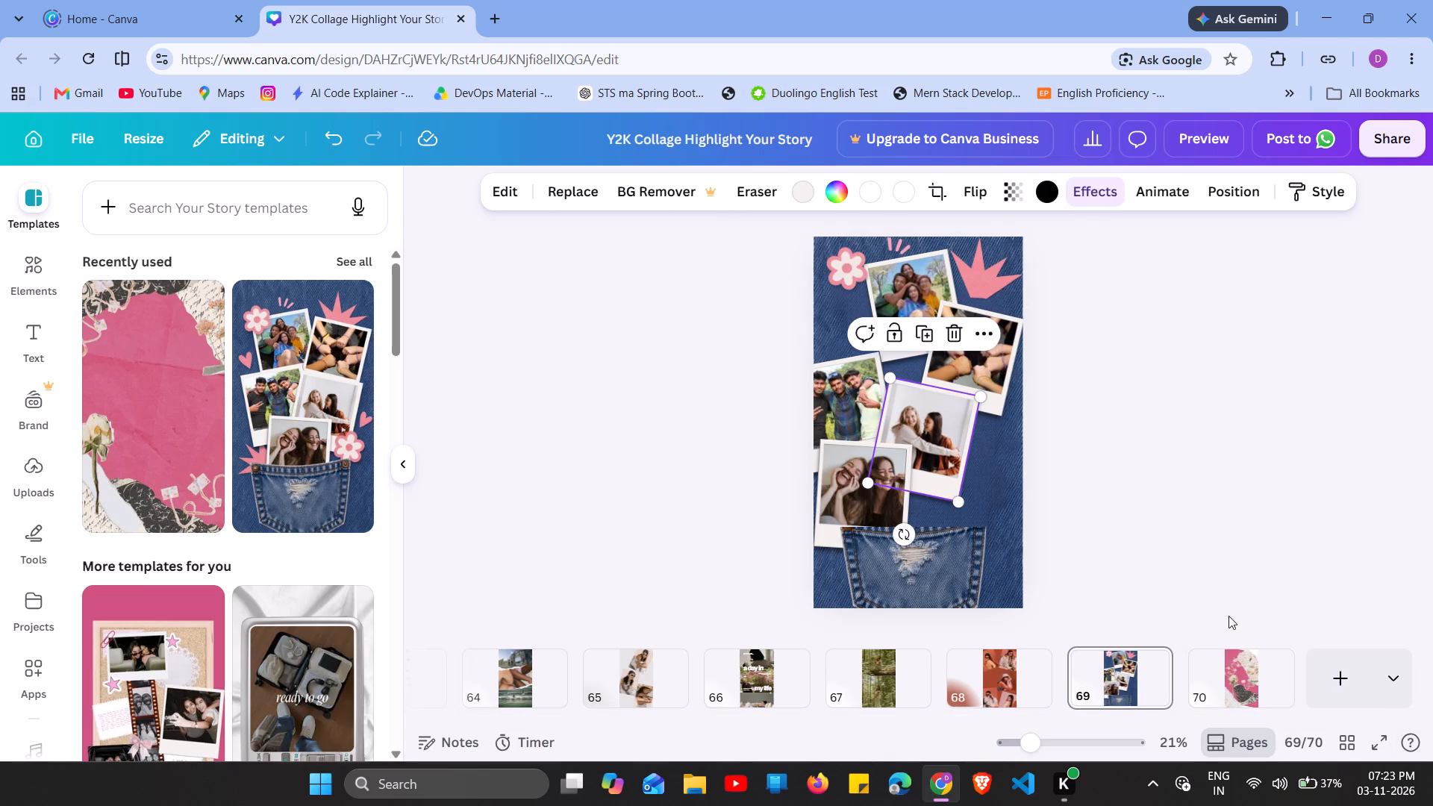
left_click_drag(931, 455, 967, 492)
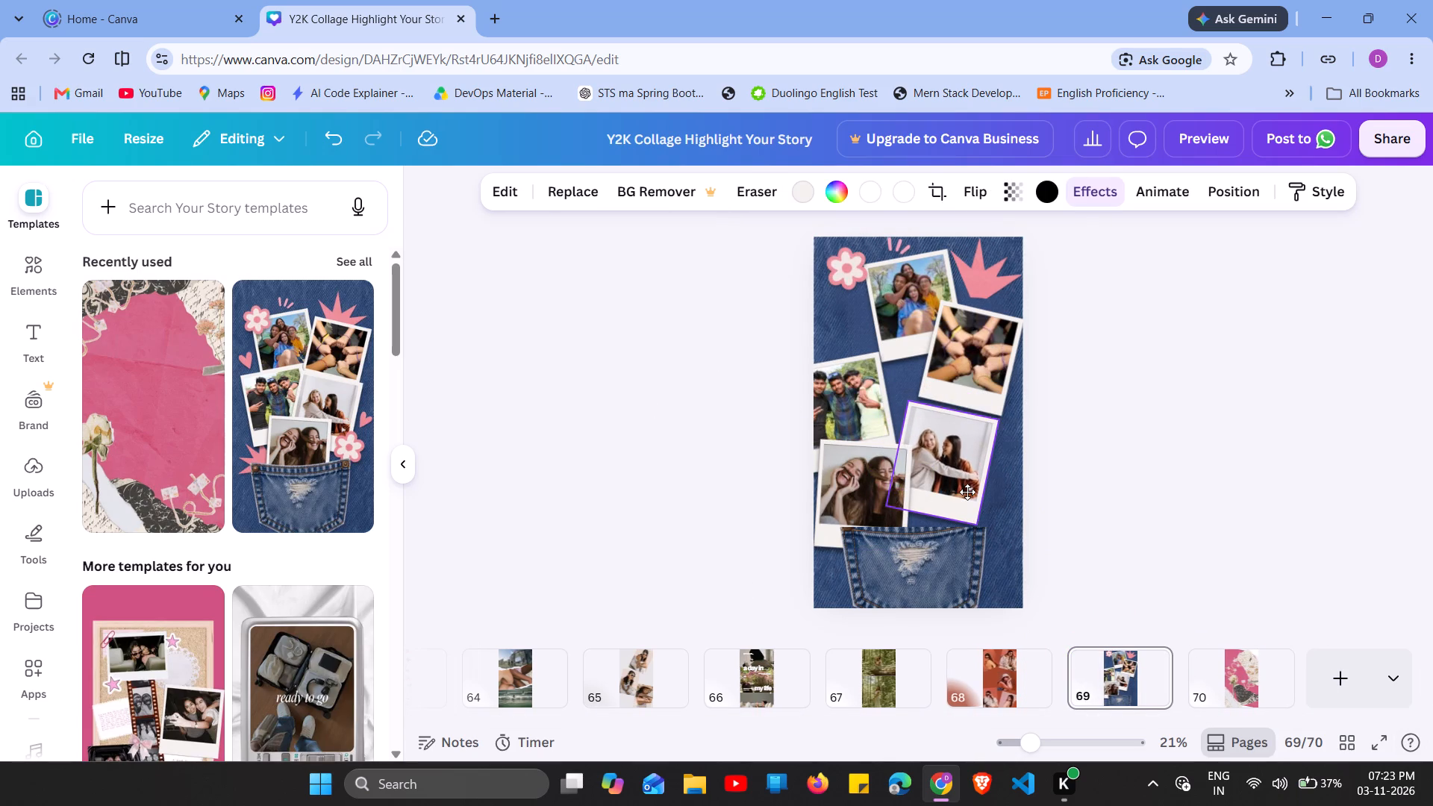
left_click_drag(967, 492, 974, 488)
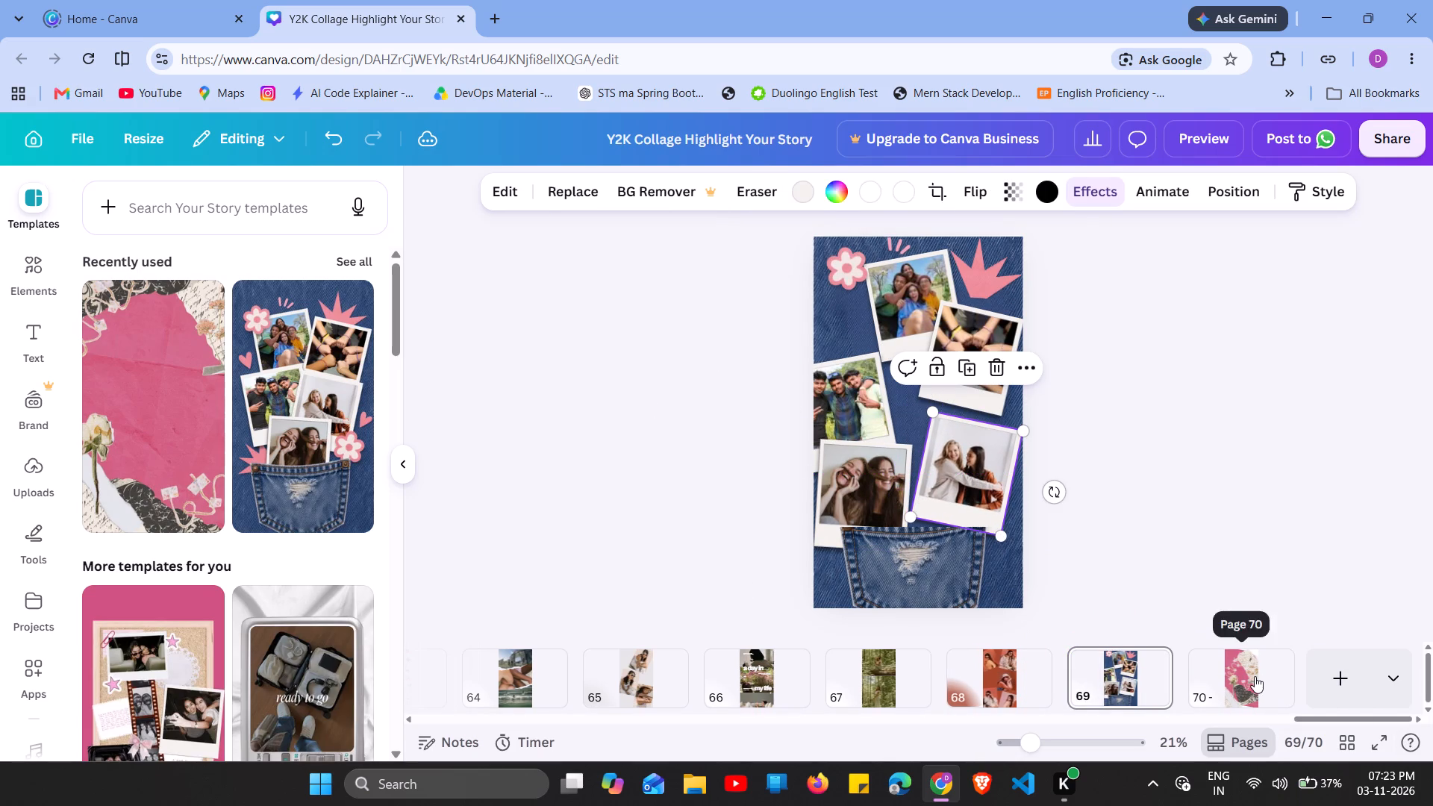
On page 70, move the dried flower bunch and the pink torn-paper background slightly up.
left_click(1255, 676)
left_click_drag(965, 378, 970, 355)
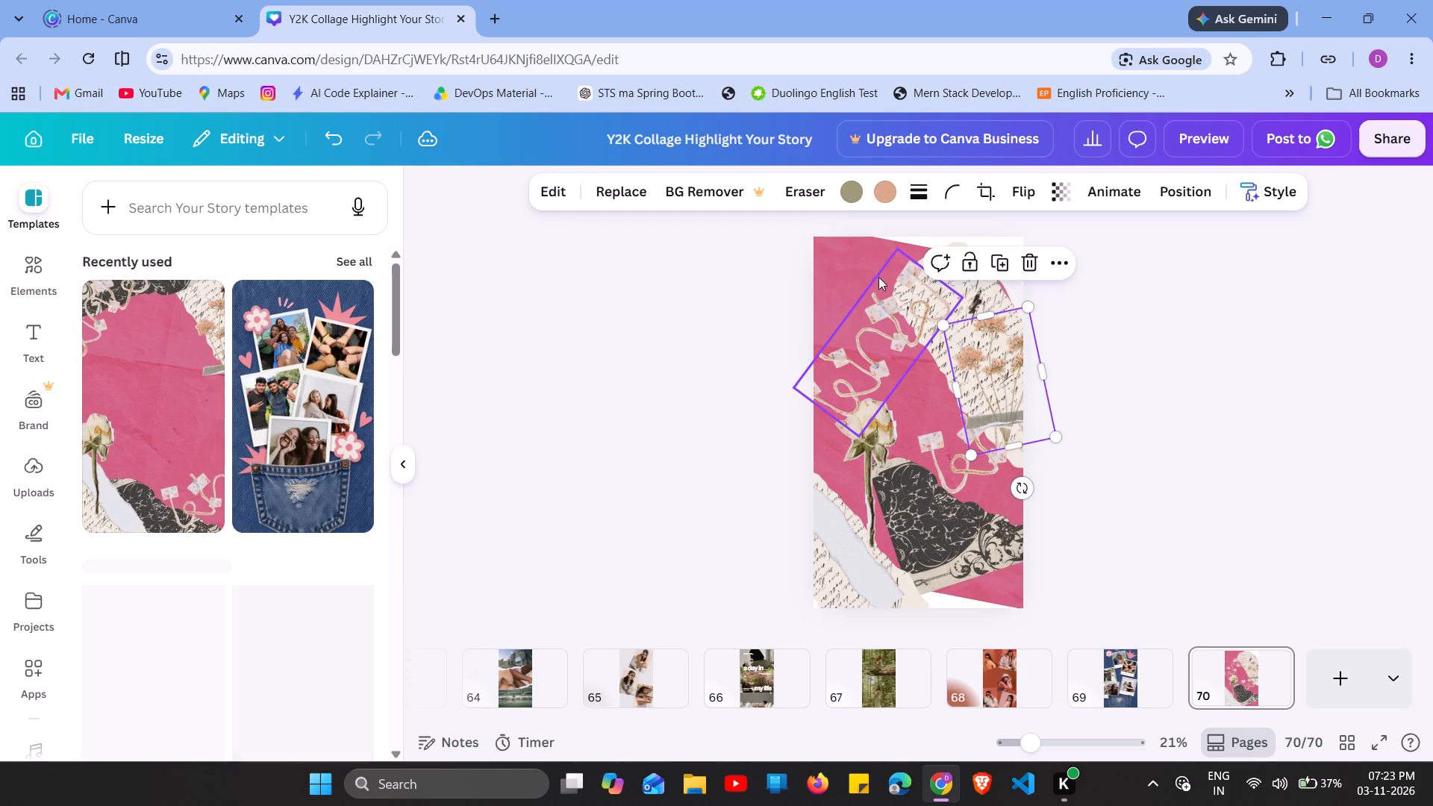
left_click_drag(878, 273, 880, 252)
left_click(942, 378)
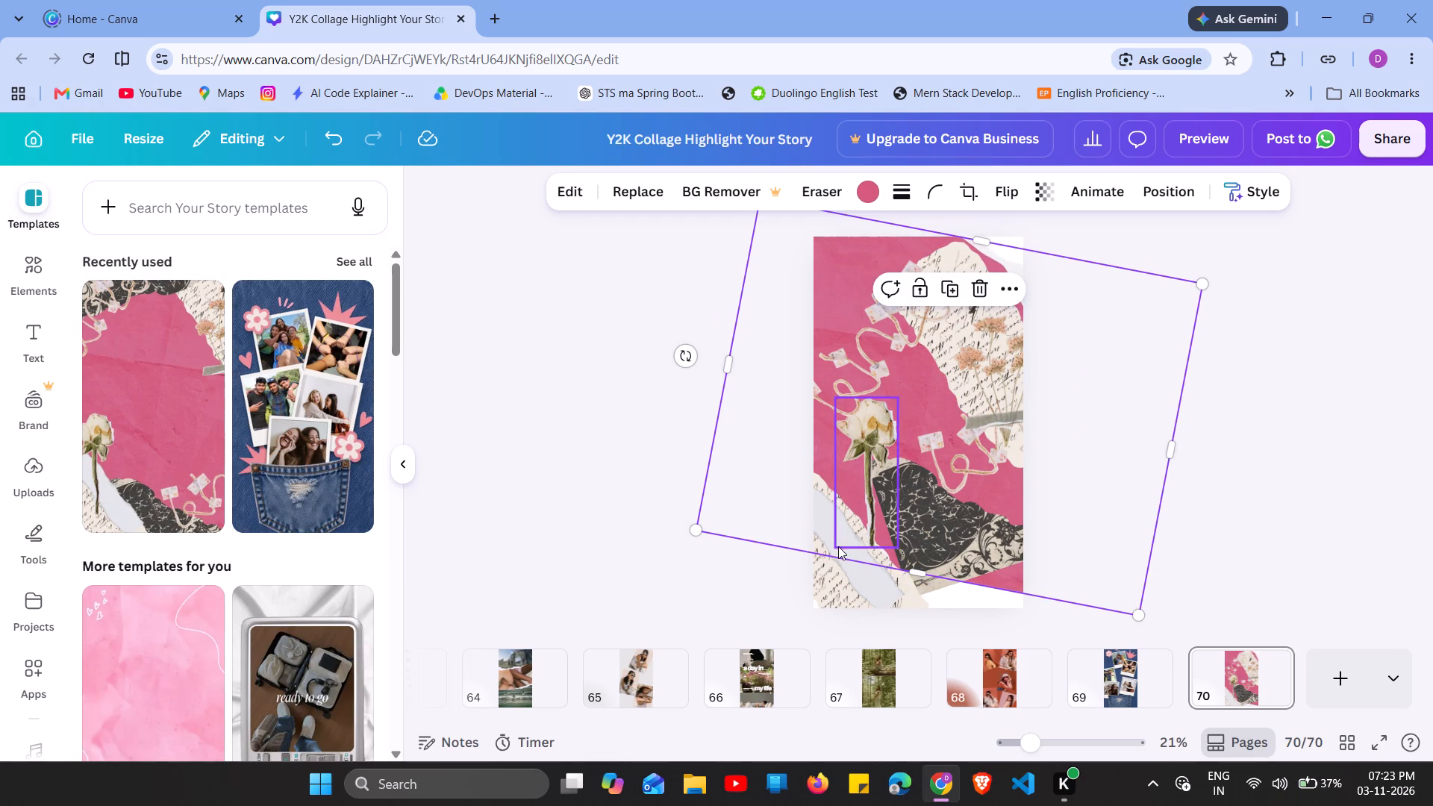
Rearrange page 70's lower pieces, shifting the grey torn strip and letter scrap up and right and the black floral paper left.
left_click_drag(838, 546, 862, 522)
left_click_drag(895, 499, 870, 498)
left_click_drag(822, 533, 846, 516)
left_click(1028, 475)
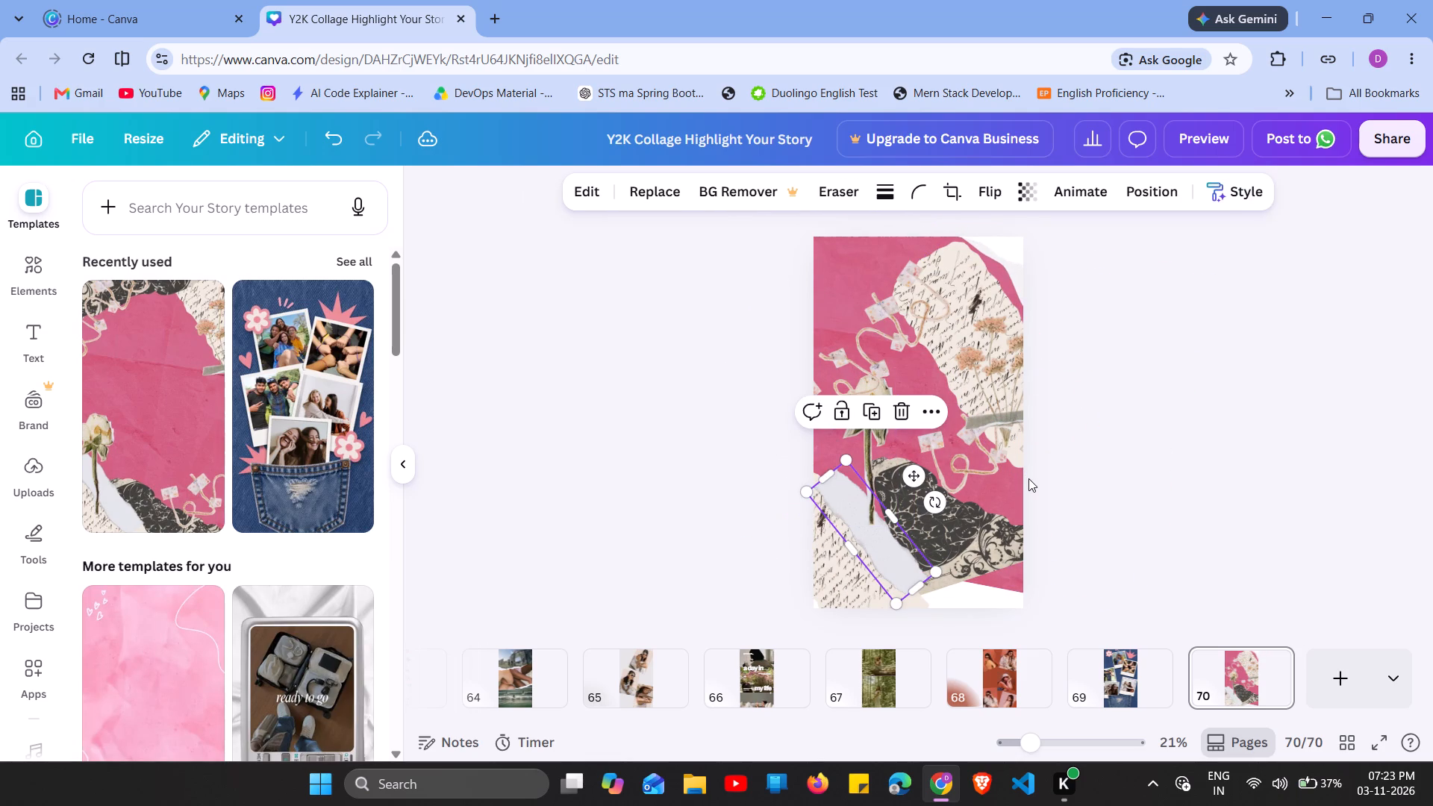
left_click_drag(1004, 559, 1010, 544)
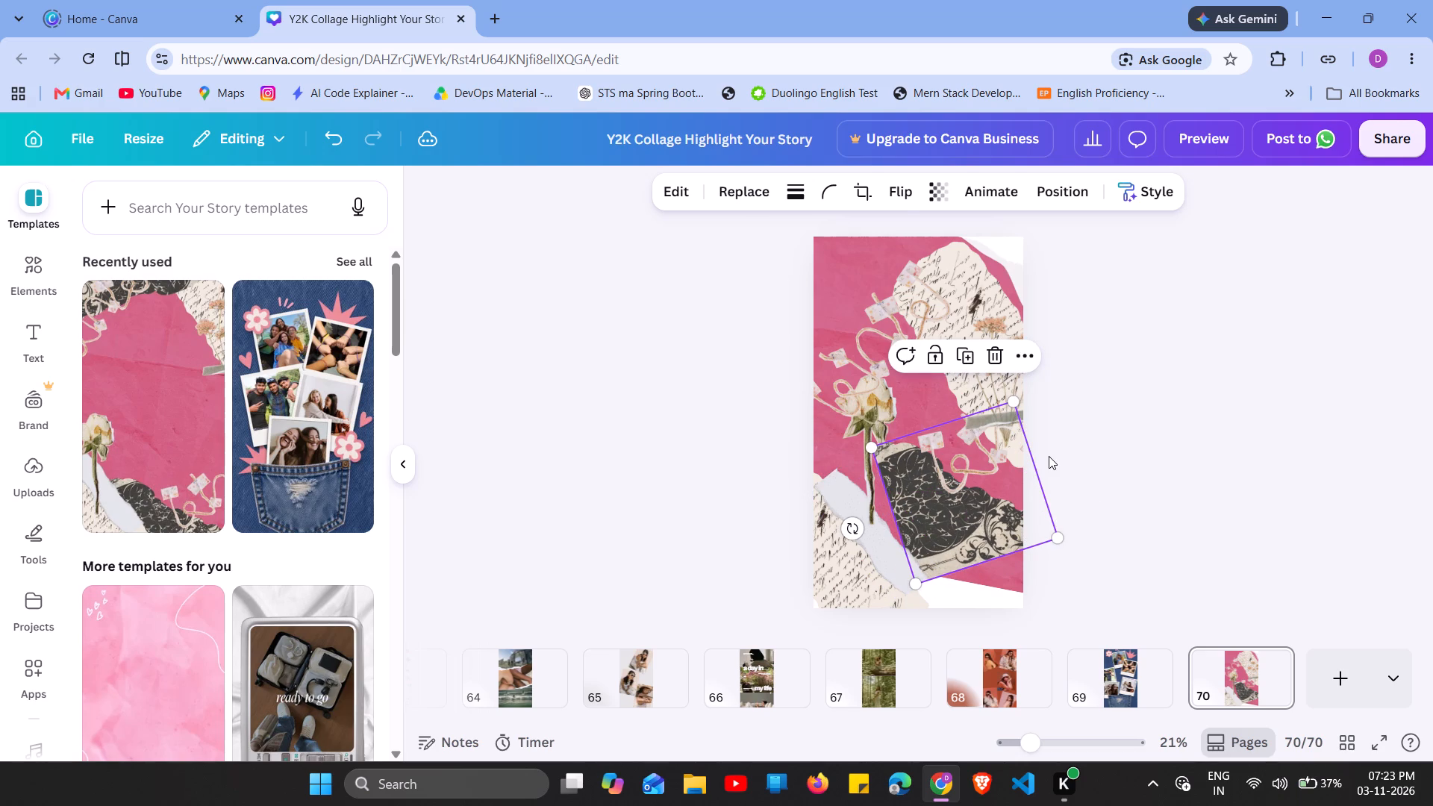
left_click_drag(911, 498, 908, 511)
left_click_drag(880, 525, 880, 515)
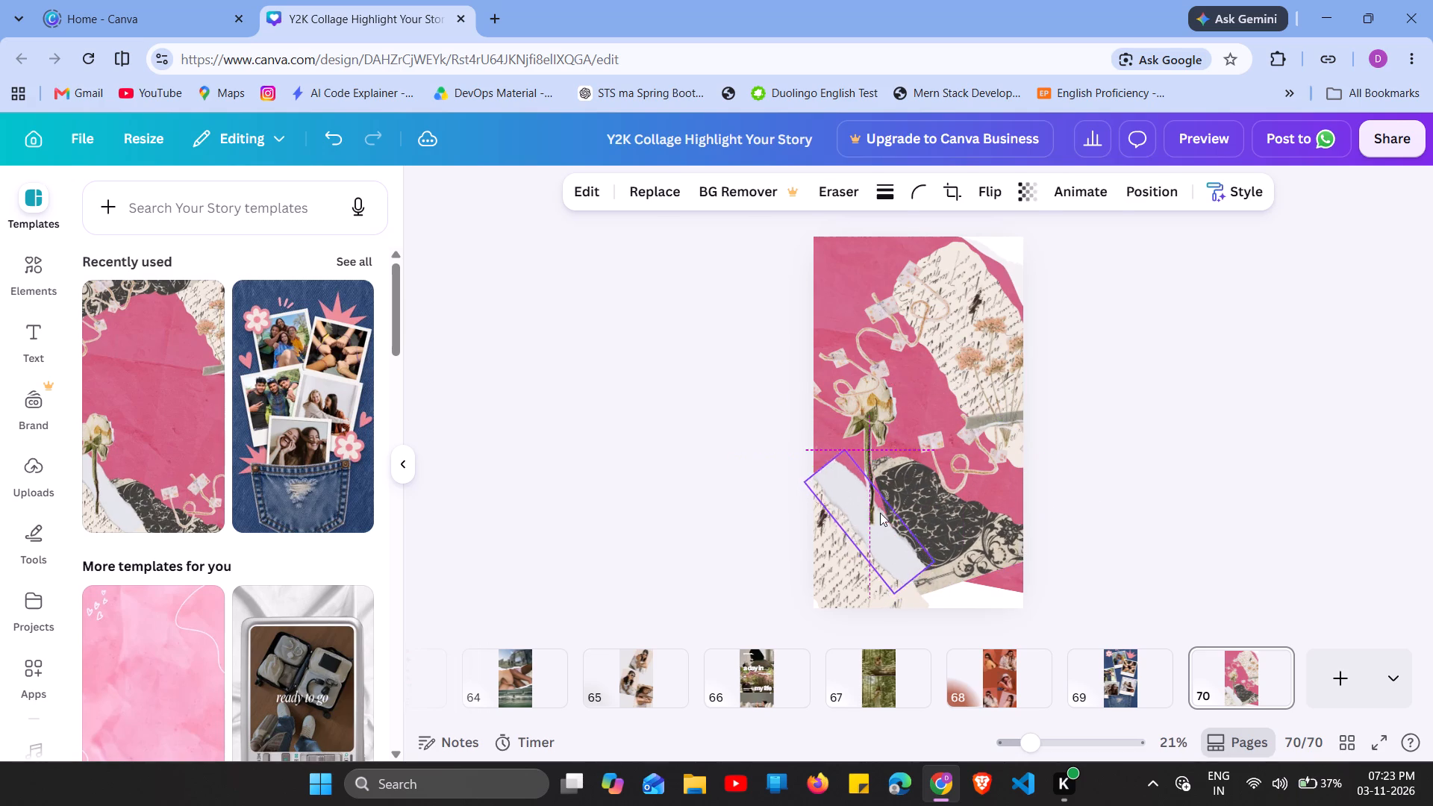
left_click_drag(887, 467, 886, 482)
left_click_drag(872, 597, 888, 577)
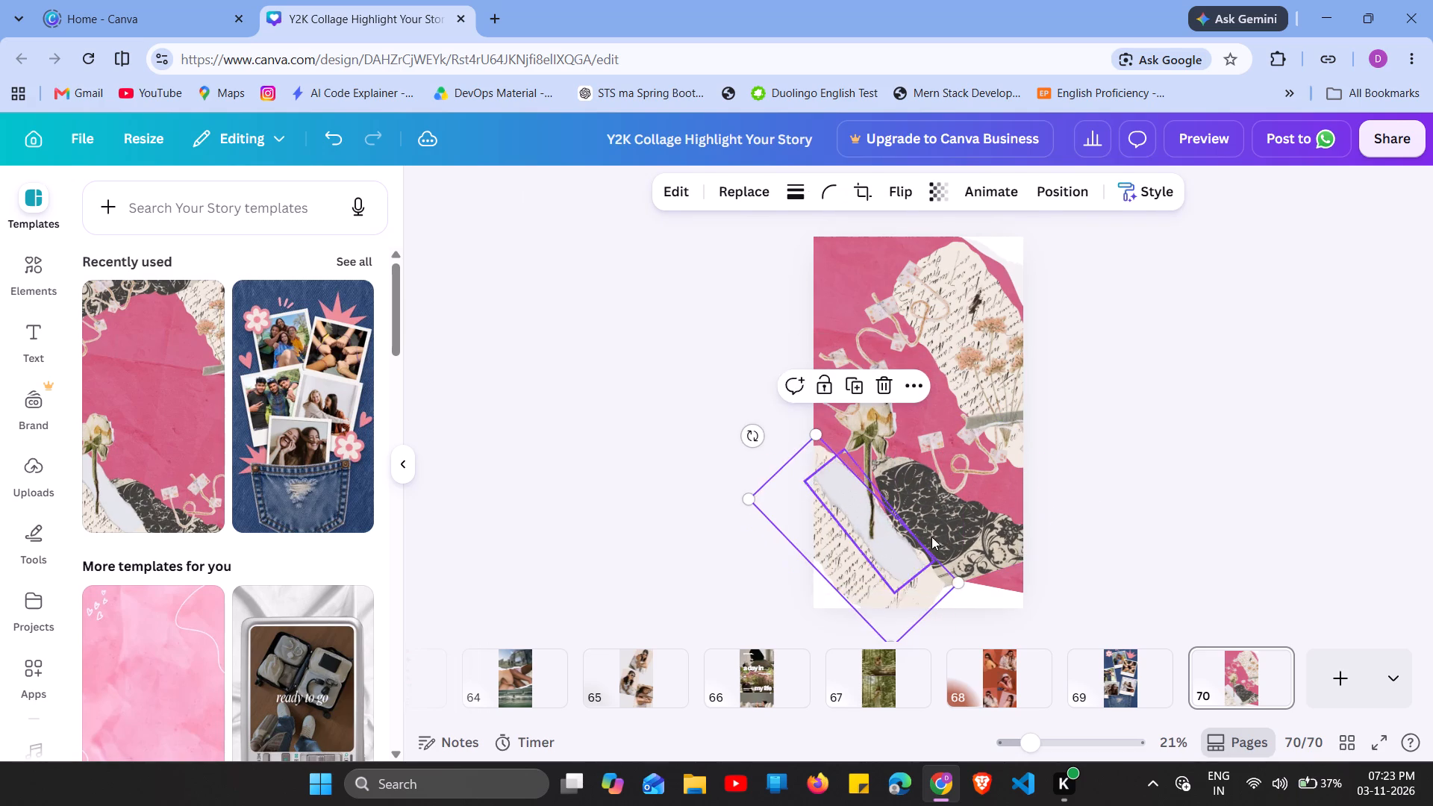
left_click_drag(956, 490, 942, 522)
Move both curly-string decorations on page 70 up, one toward the top-left corner and one beside the dried flowers.
left_click_drag(861, 305, 852, 269)
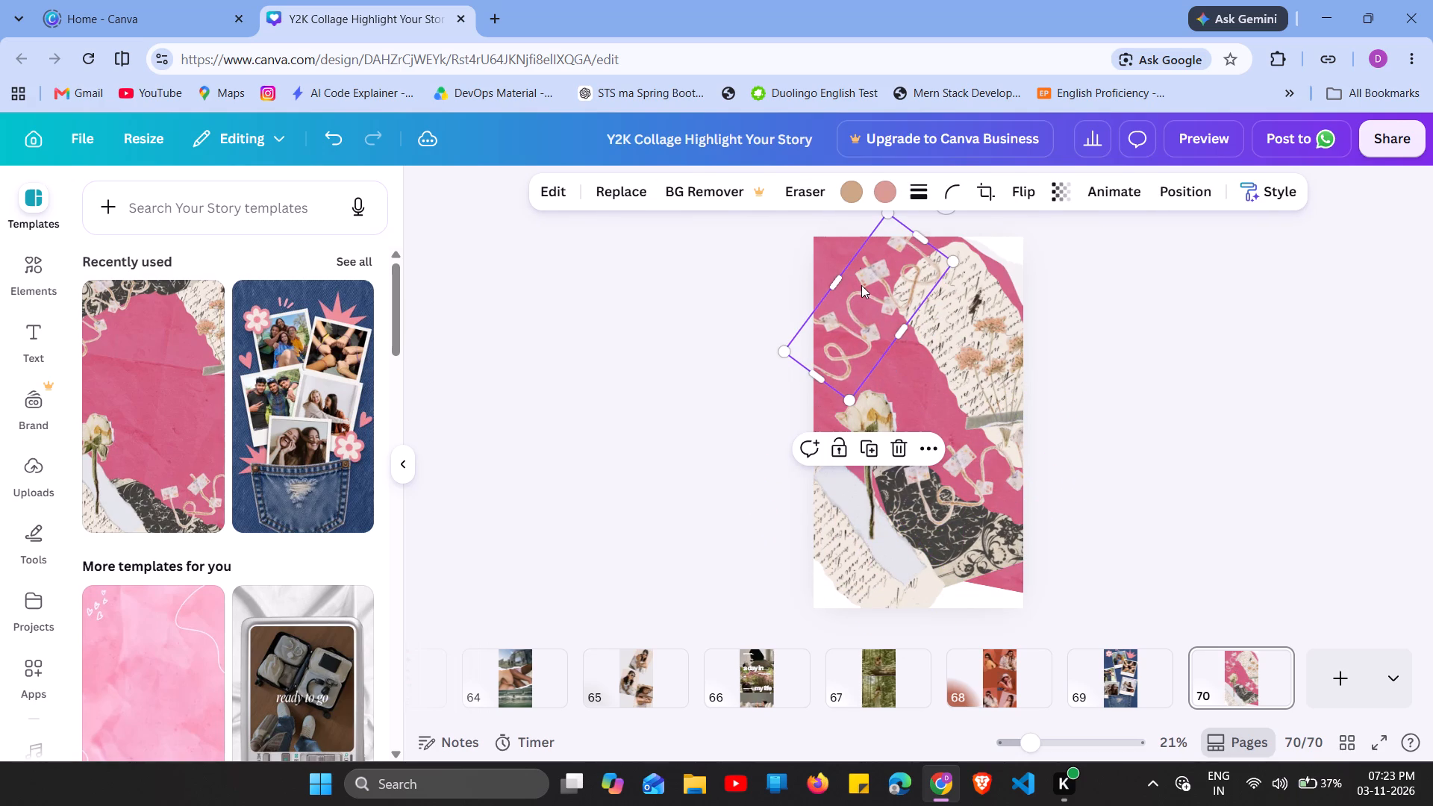
left_click_drag(950, 504, 945, 458)
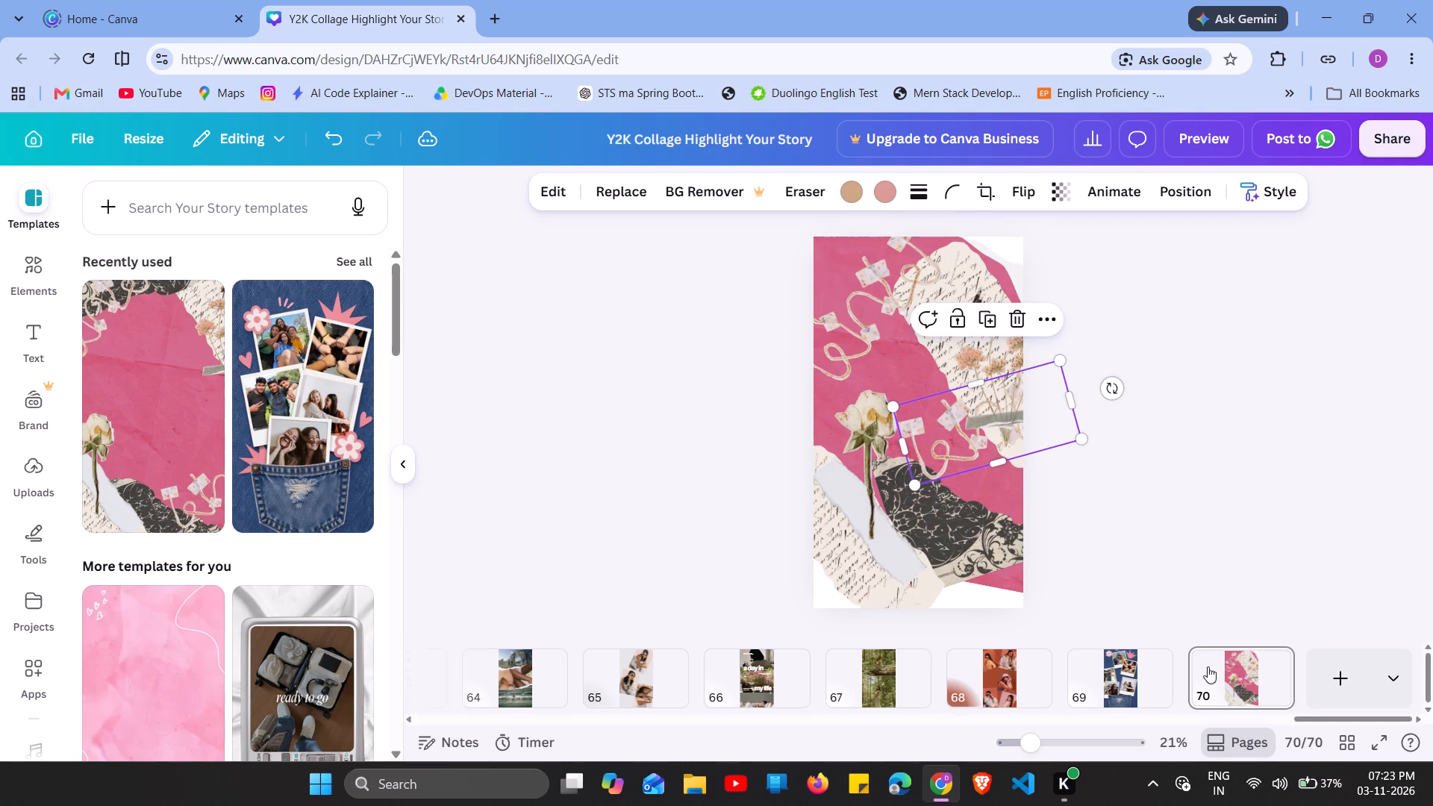
Add a blank page 71 after page 70 and browse the story templates for it.
left_click(1336, 680)
scroll(307, 430, "down", 1)
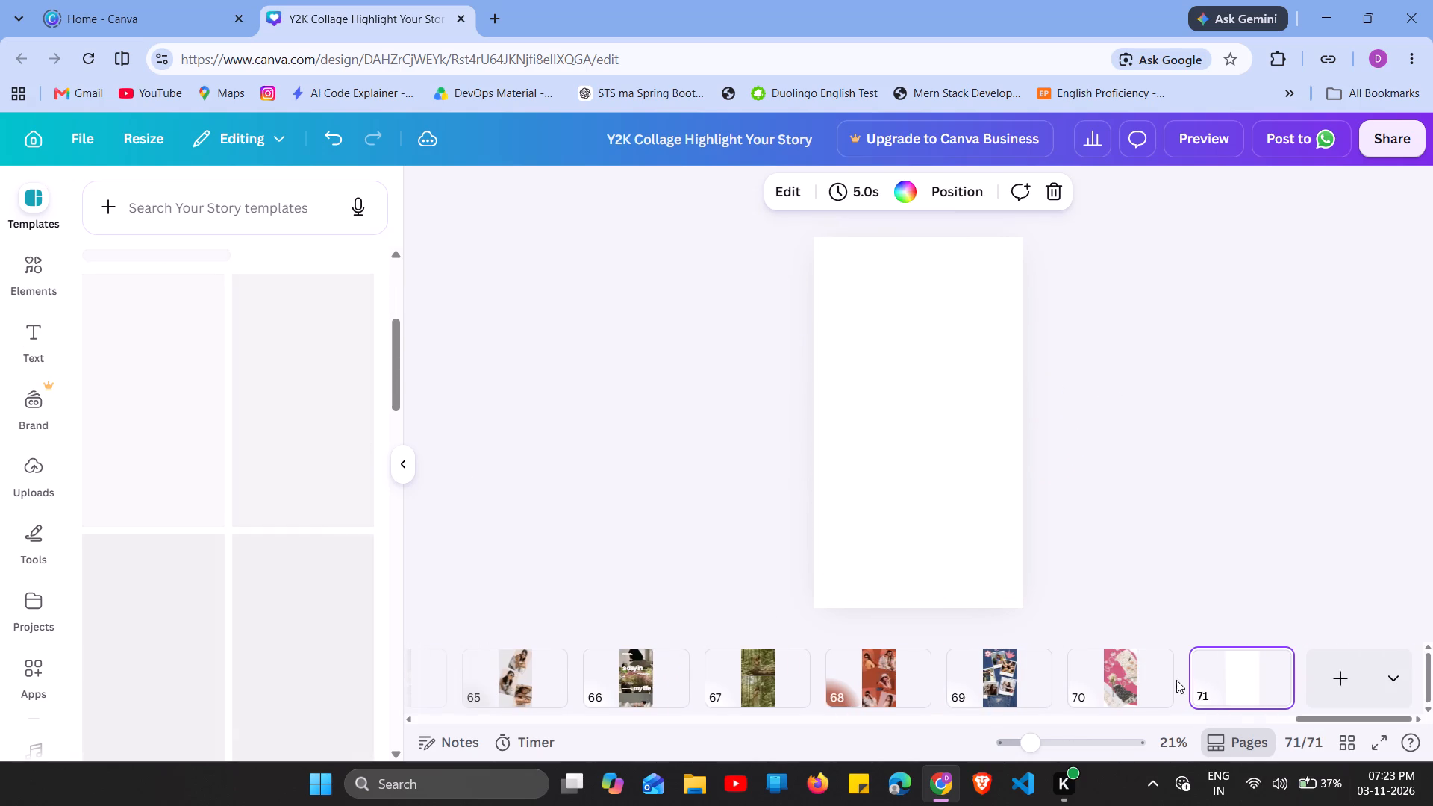
left_click(1135, 672)
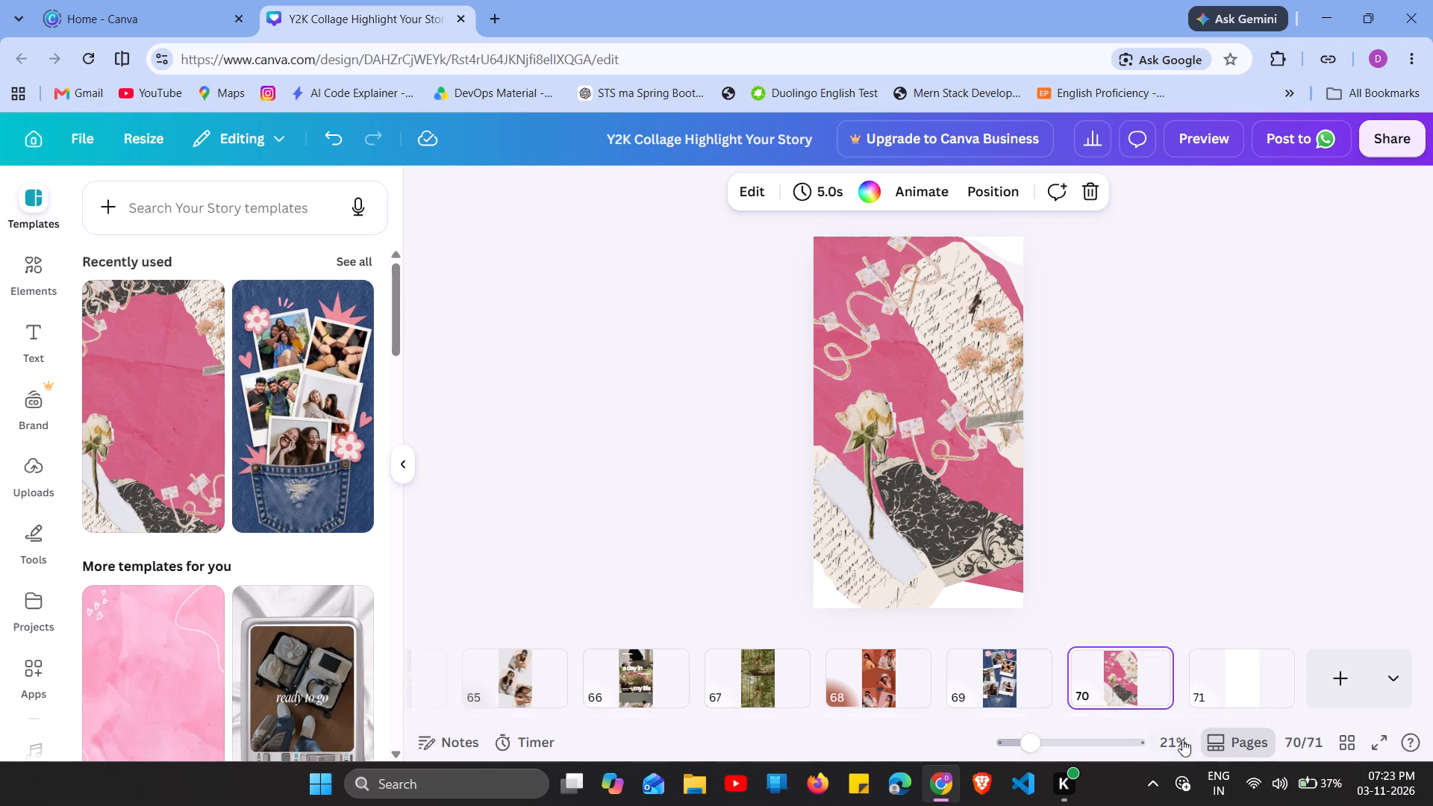
left_click(1216, 678)
scroll(293, 517, "down", 1)
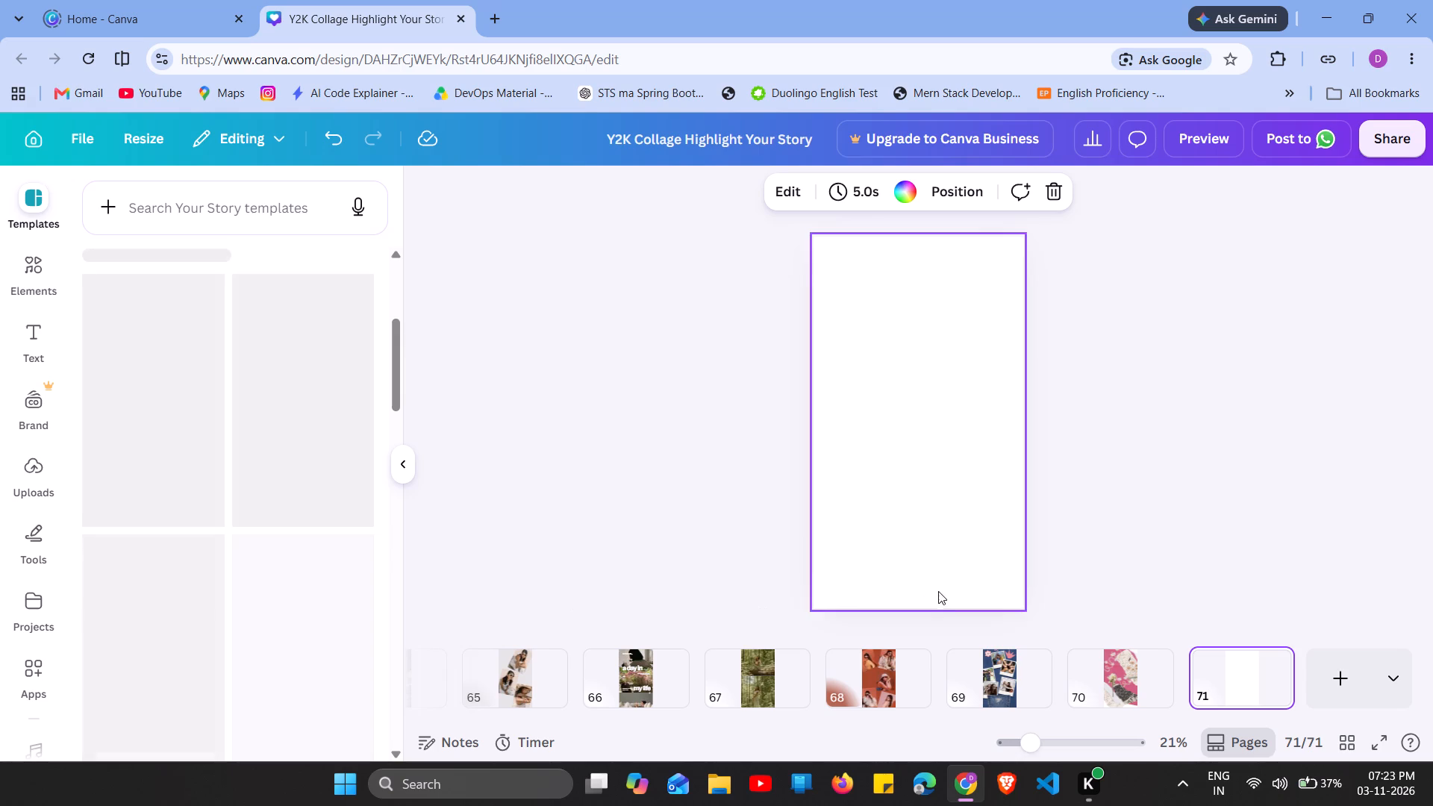
On page 68, move the bucket-hat photo slightly left and up, and the bottom-right portrait slightly right and up.
left_click(878, 674)
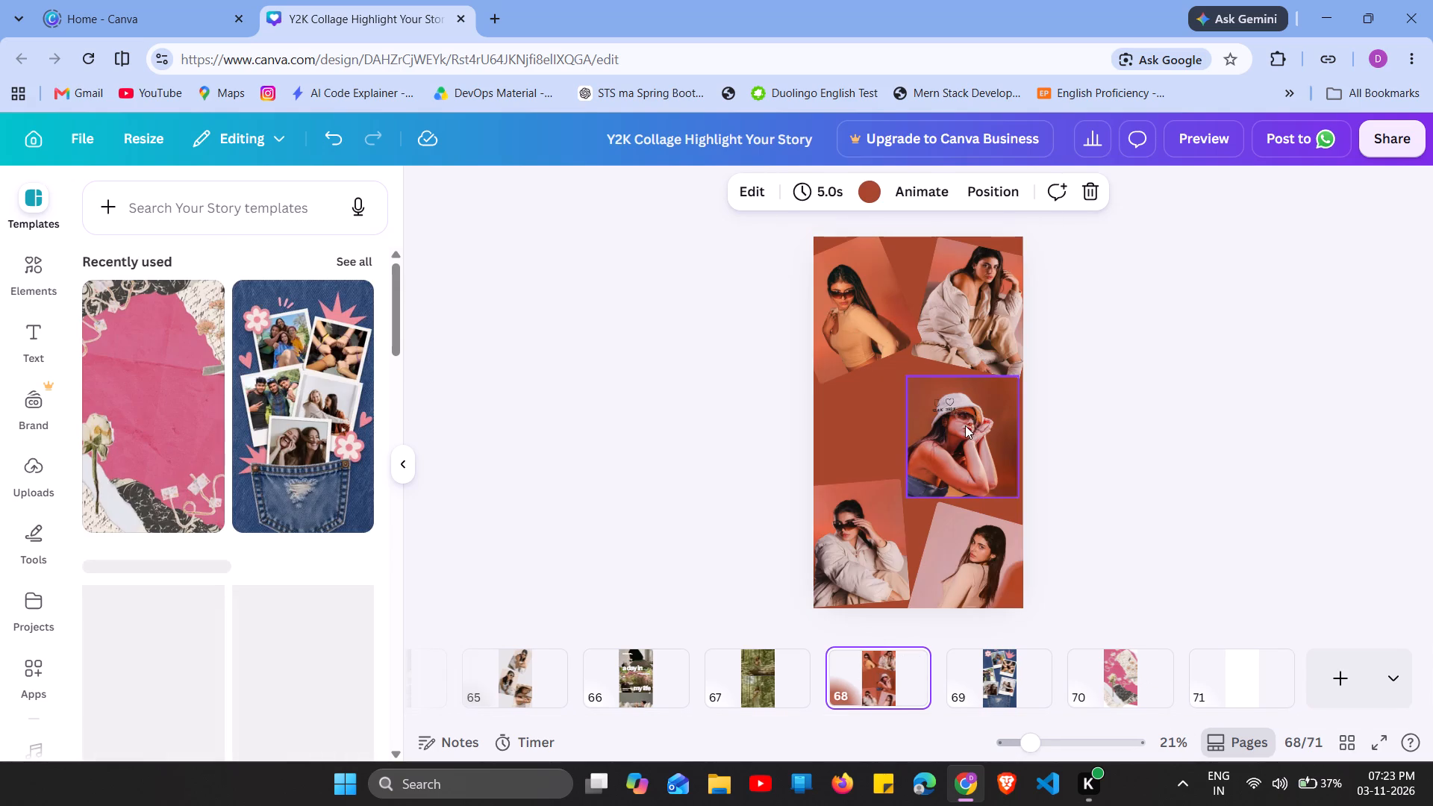
left_click_drag(964, 425, 952, 420)
left_click_drag(967, 539, 972, 536)
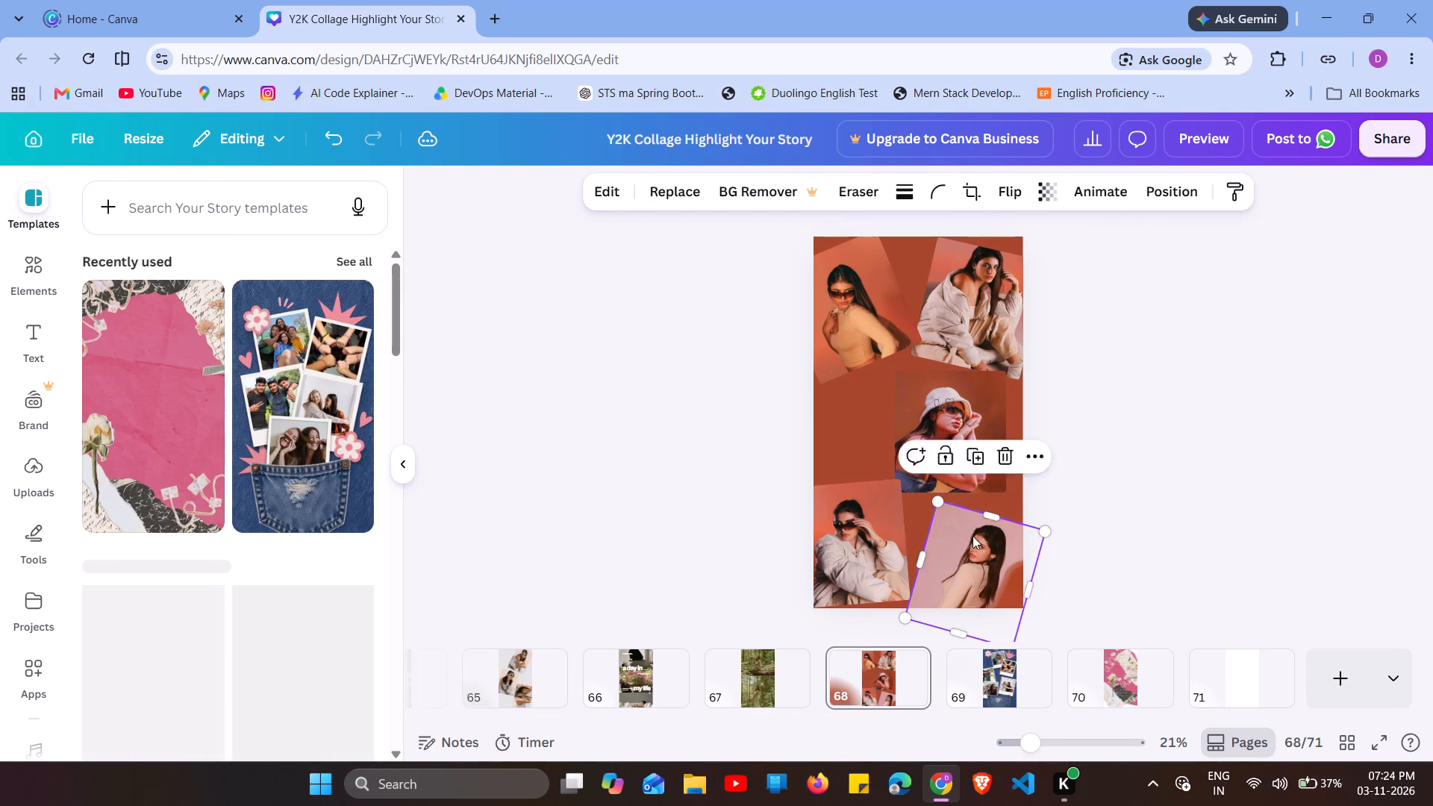
left_click_drag(972, 536, 978, 529)
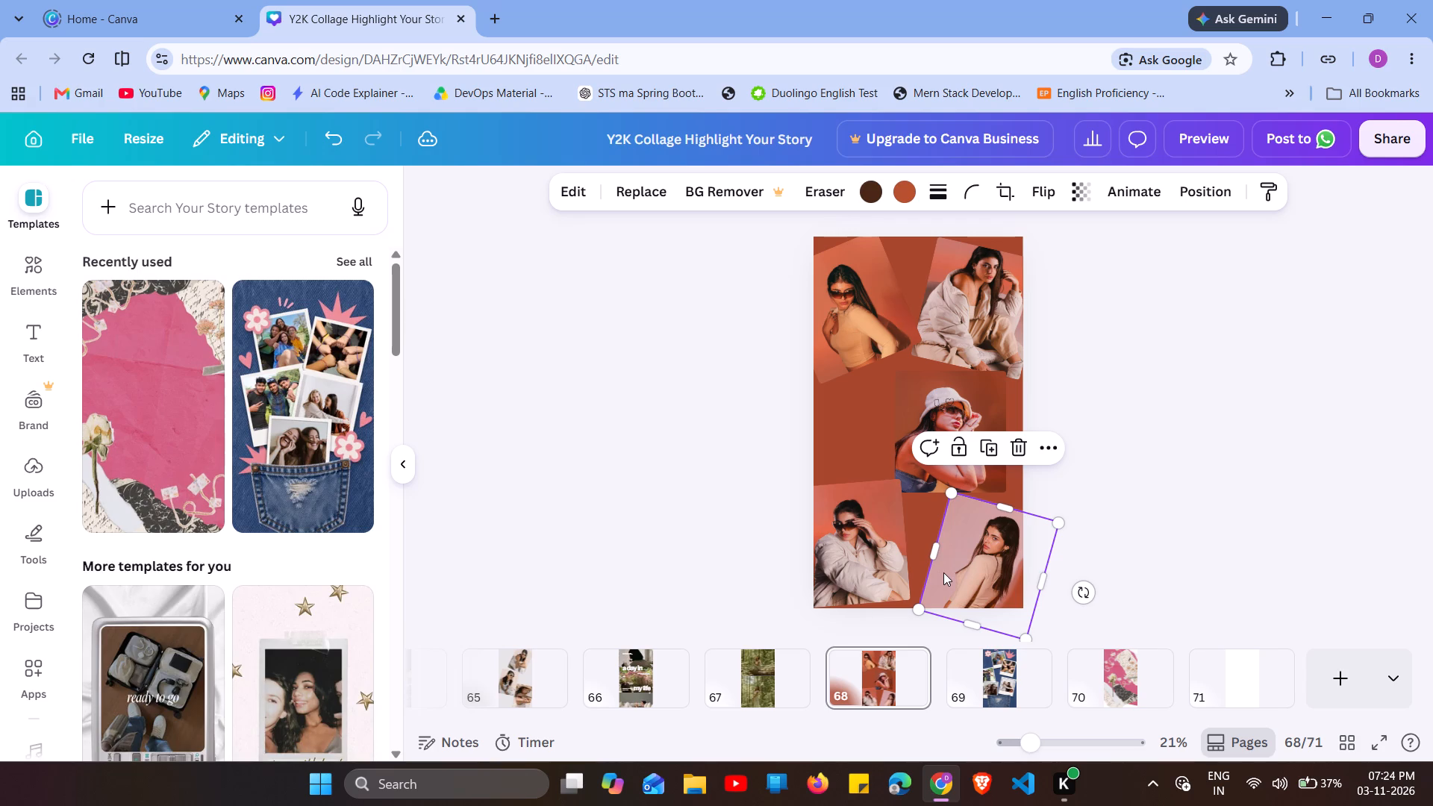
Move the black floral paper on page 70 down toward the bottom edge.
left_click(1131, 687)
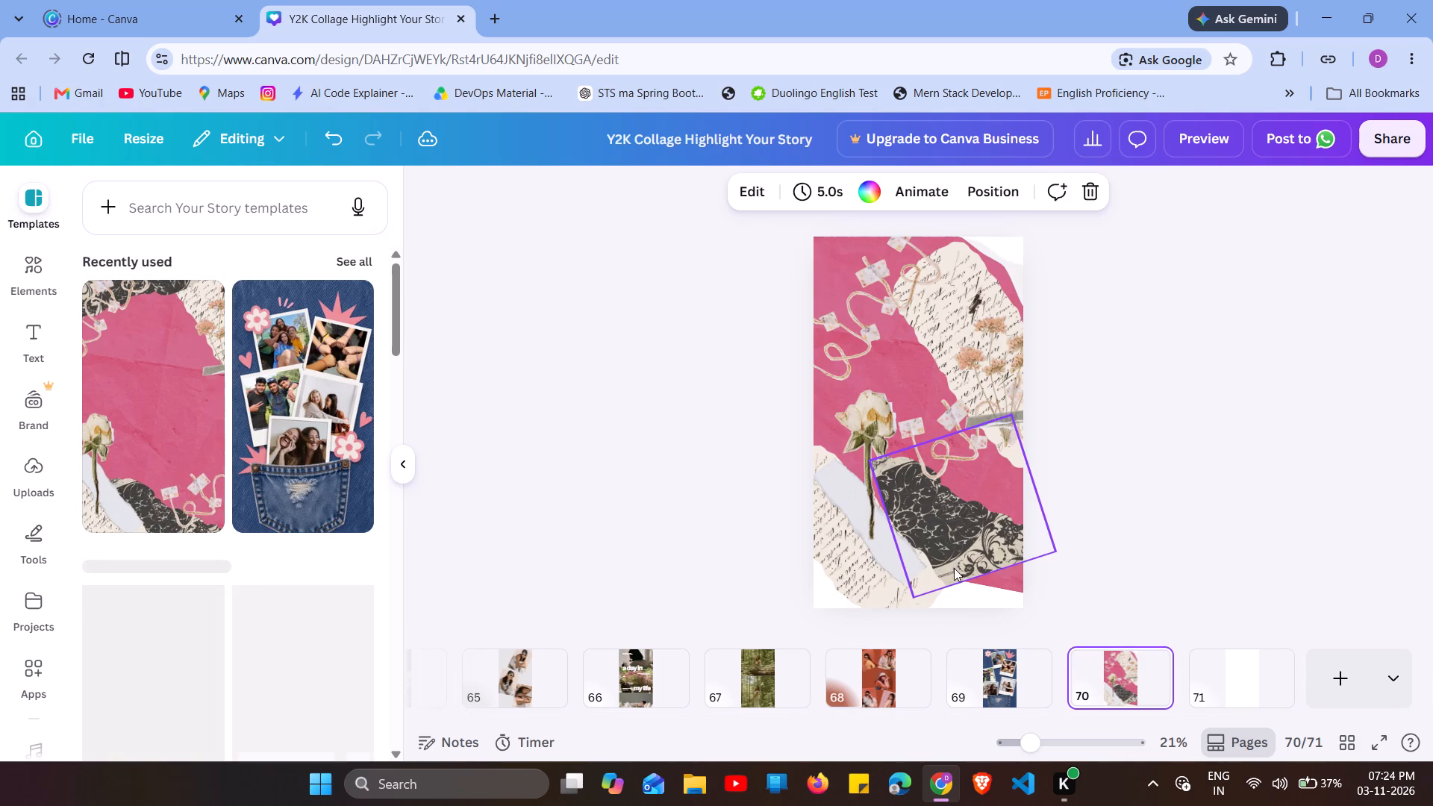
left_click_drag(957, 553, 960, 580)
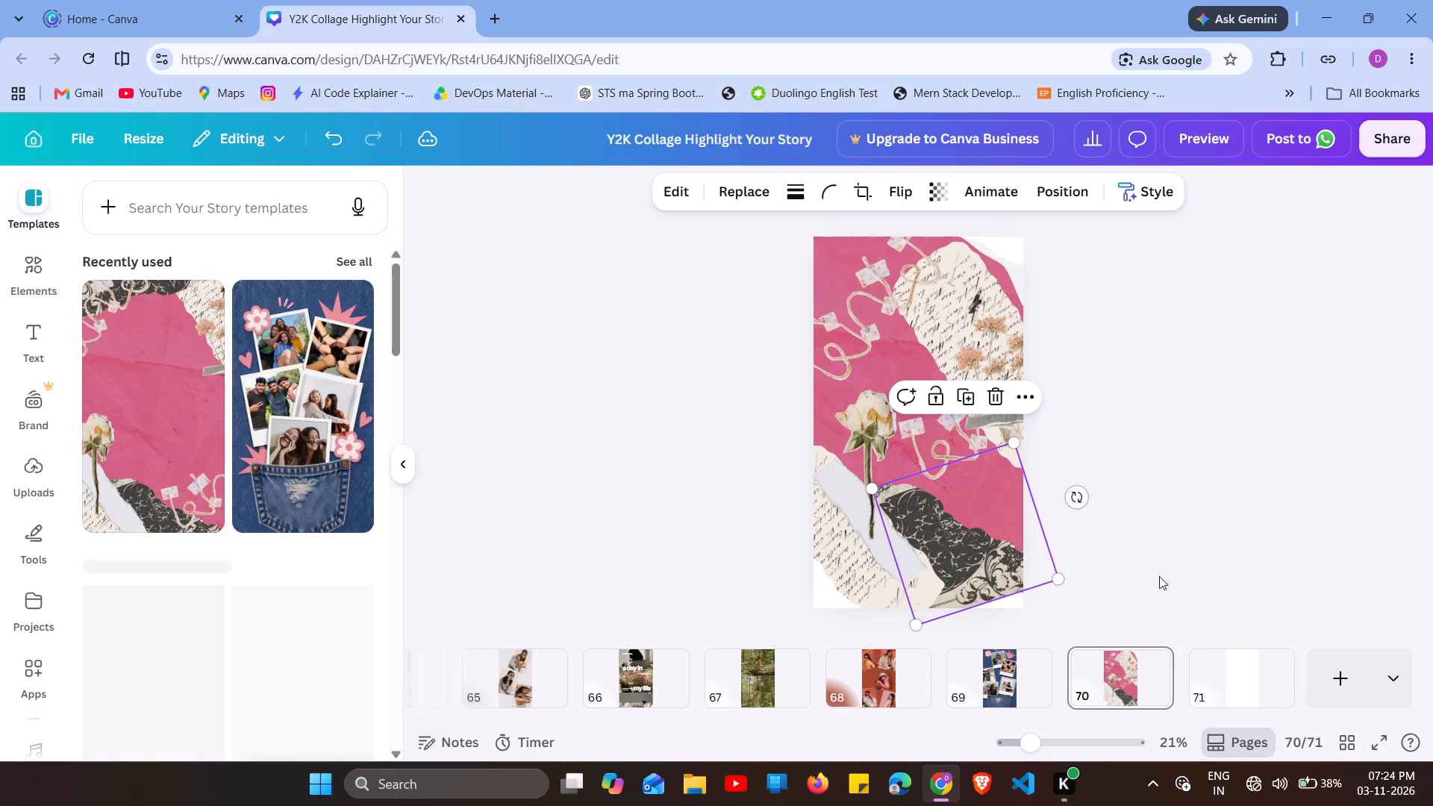
Reload the design in the browser.
left_click(1238, 678)
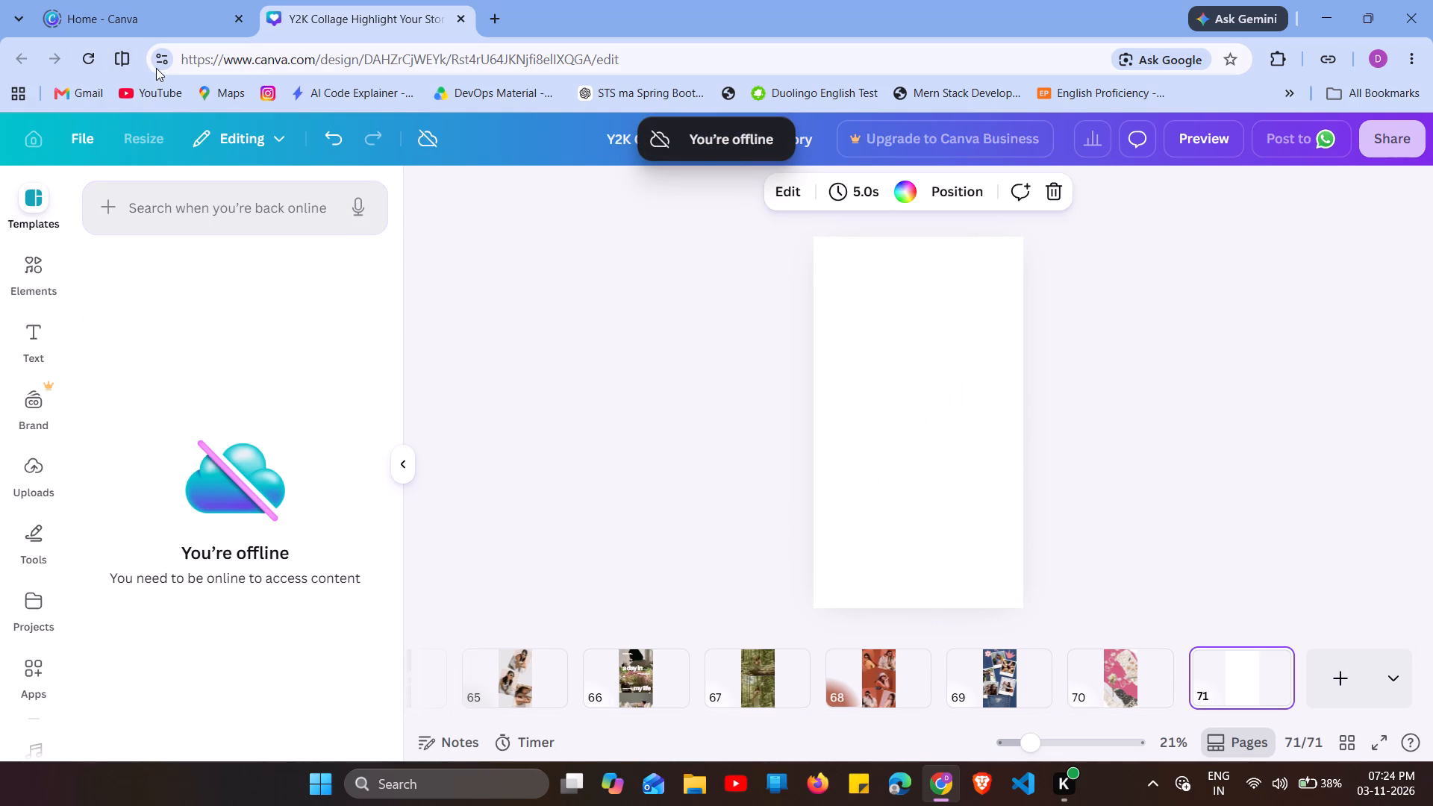
left_click(98, 62)
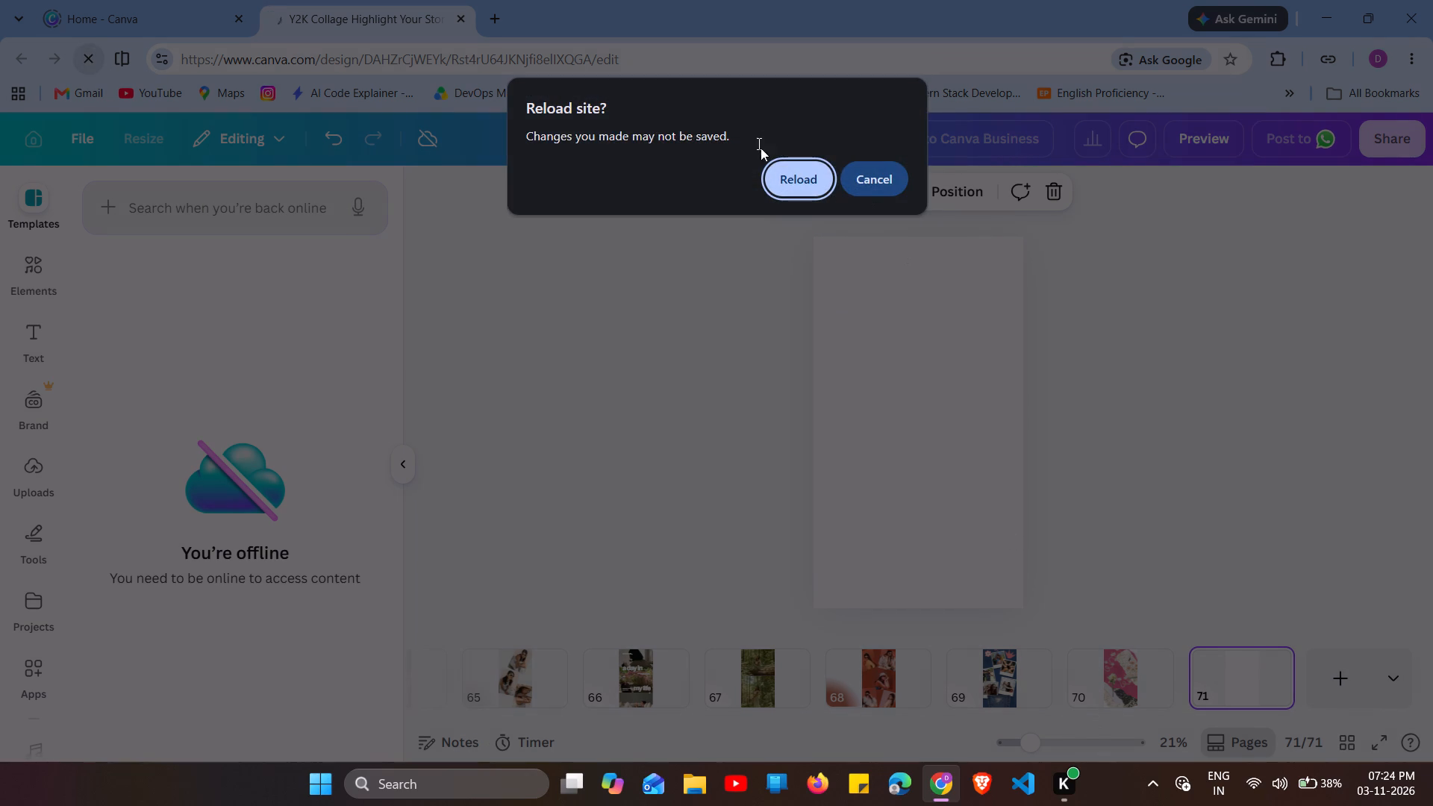
left_click(800, 192)
left_click(1117, 685)
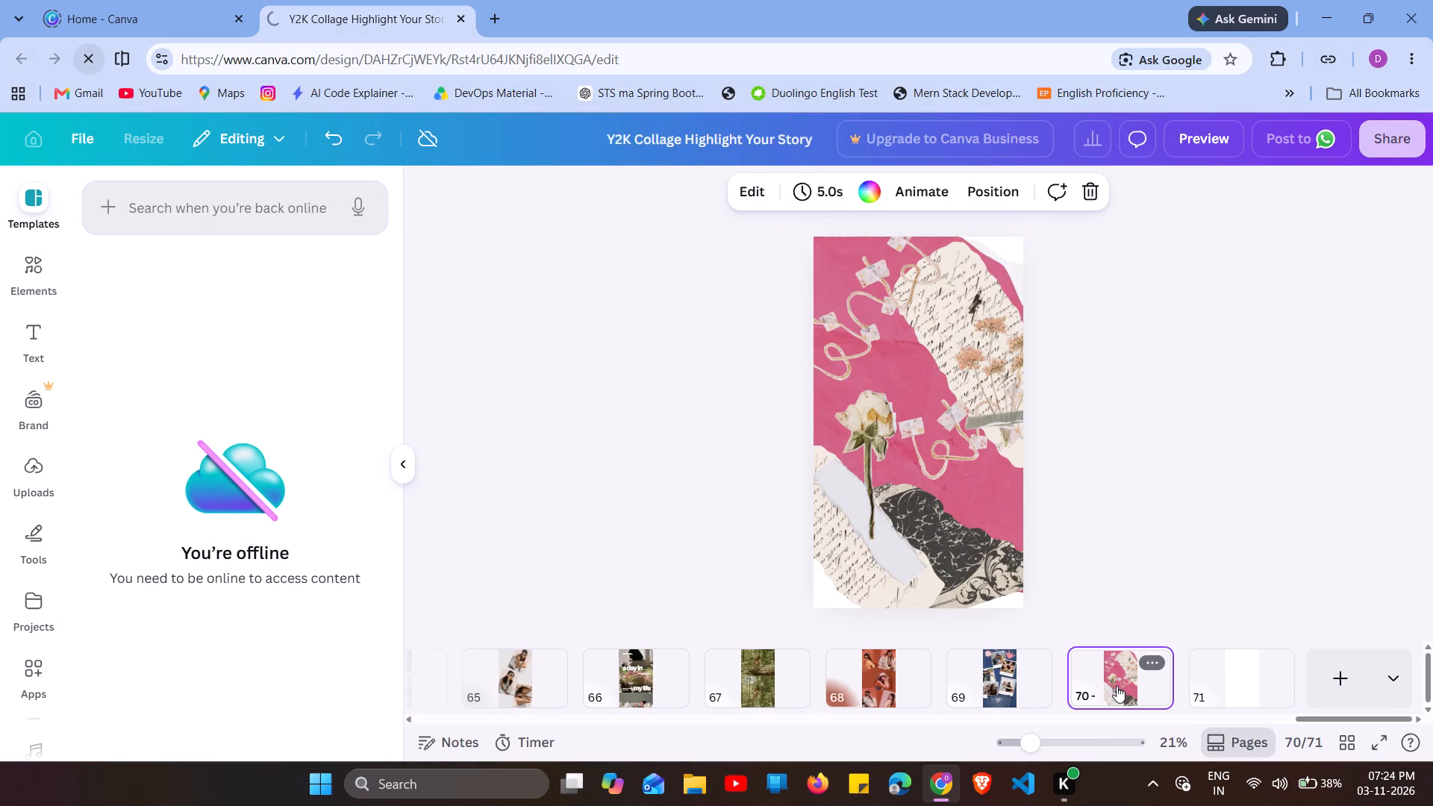
left_click_drag(905, 441, 906, 455)
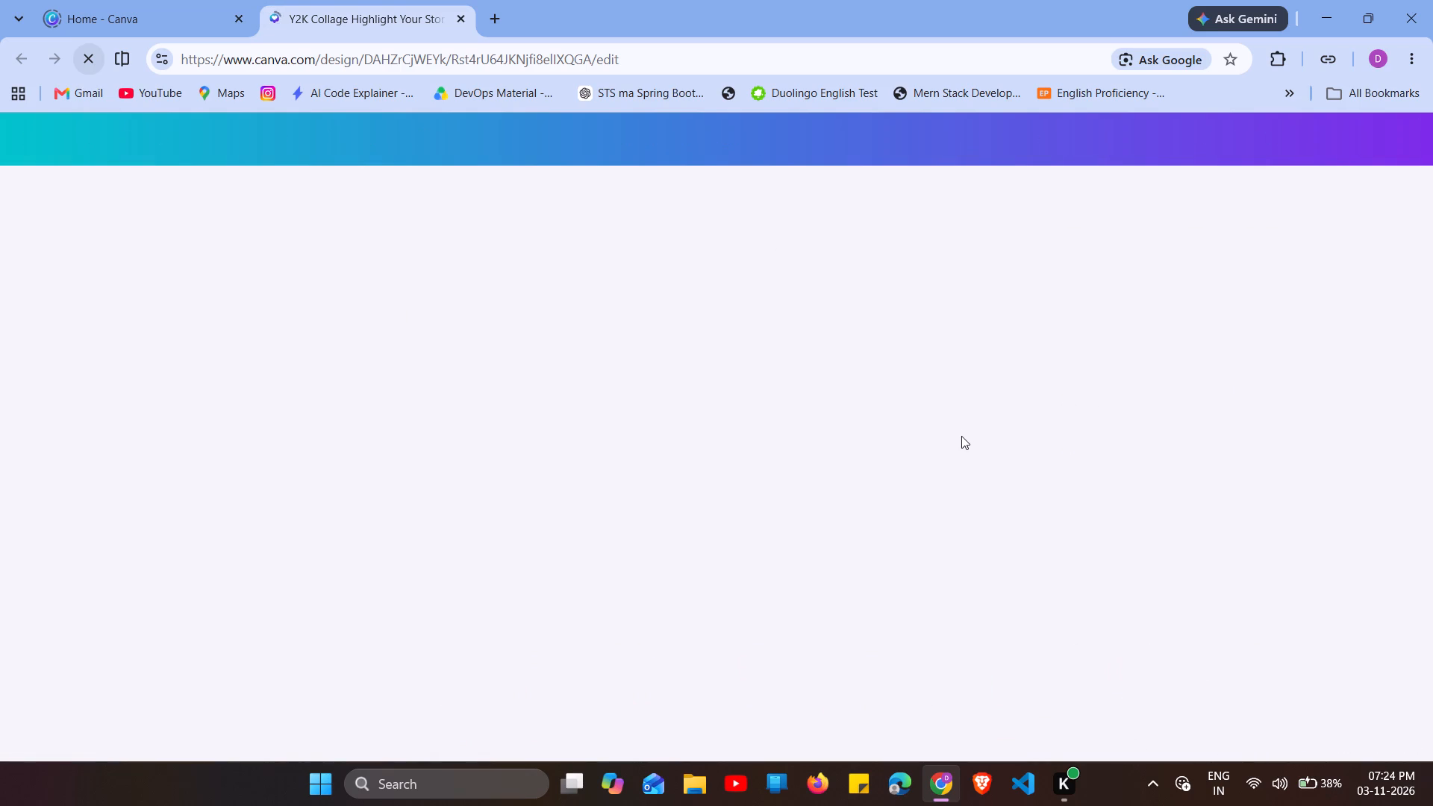
Adjust the lower edge of the photo on page 1's silver camera so it reaches the bottom of the camera screen.
left_click(781, 406)
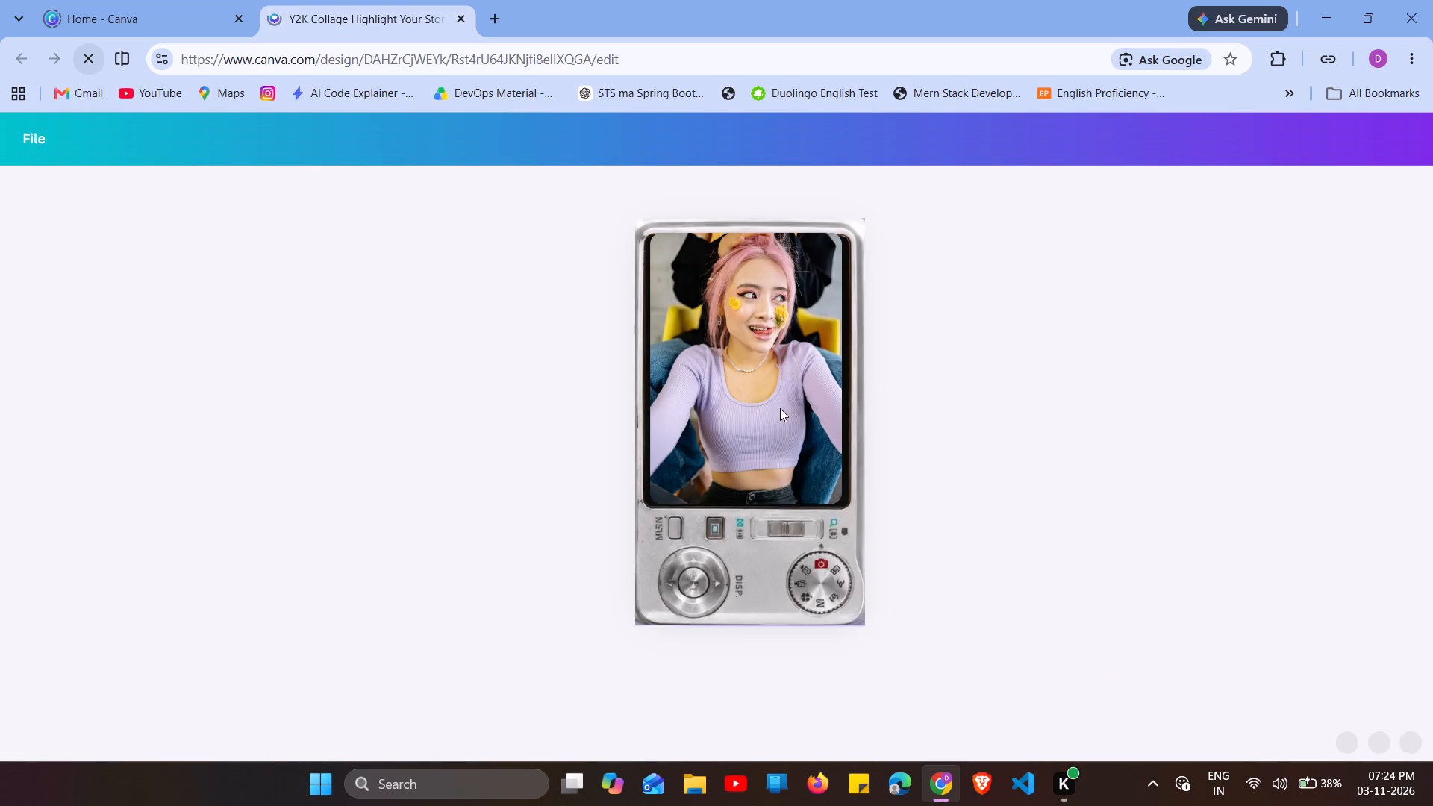
left_click_drag(748, 507, 759, 480)
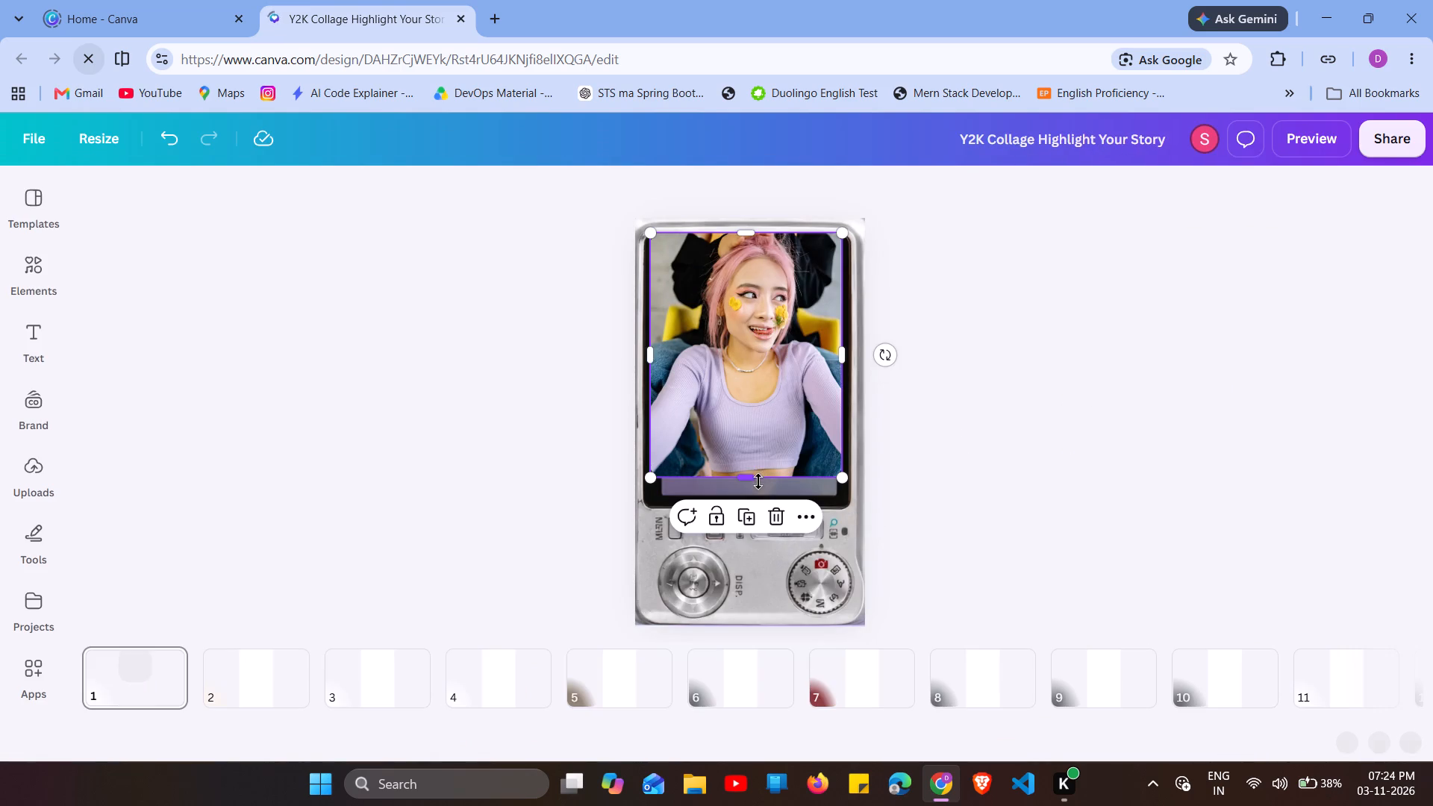
left_click_drag(749, 471, 740, 506)
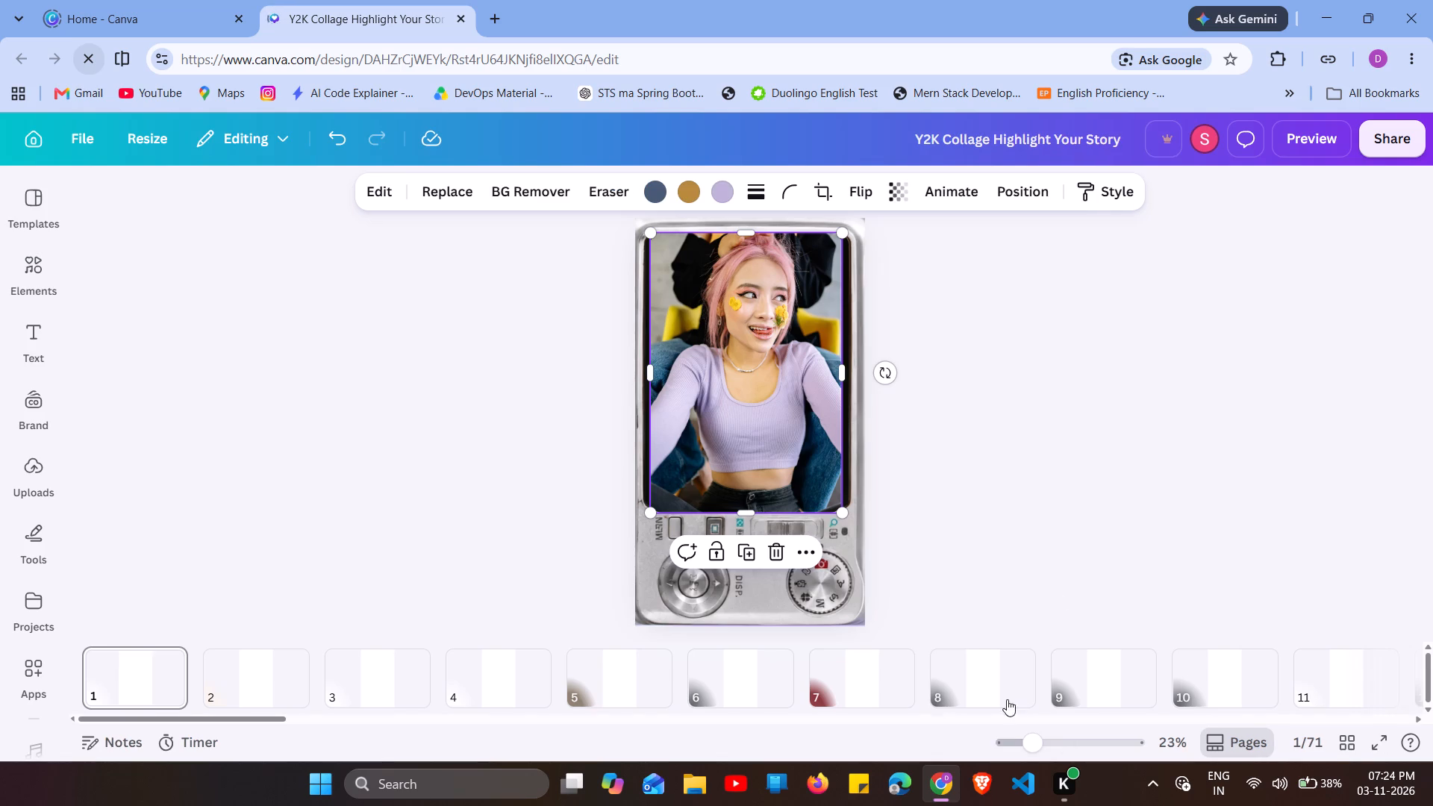
Return to page 70 and nudge the dried flowers left, the black floral paper right, and the grey torn strip slightly up.
left_click(1274, 721)
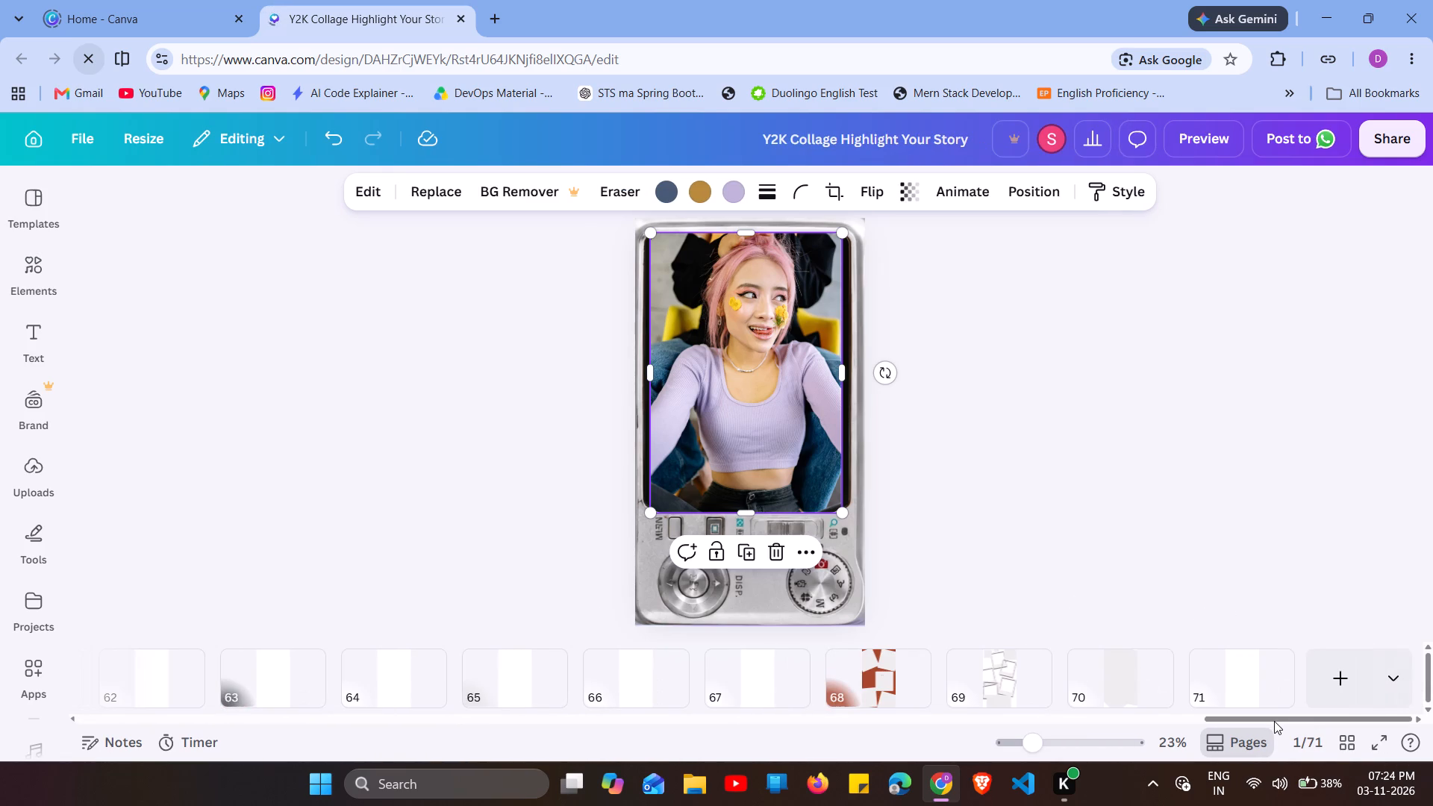
left_click(1024, 692)
left_click(1146, 685)
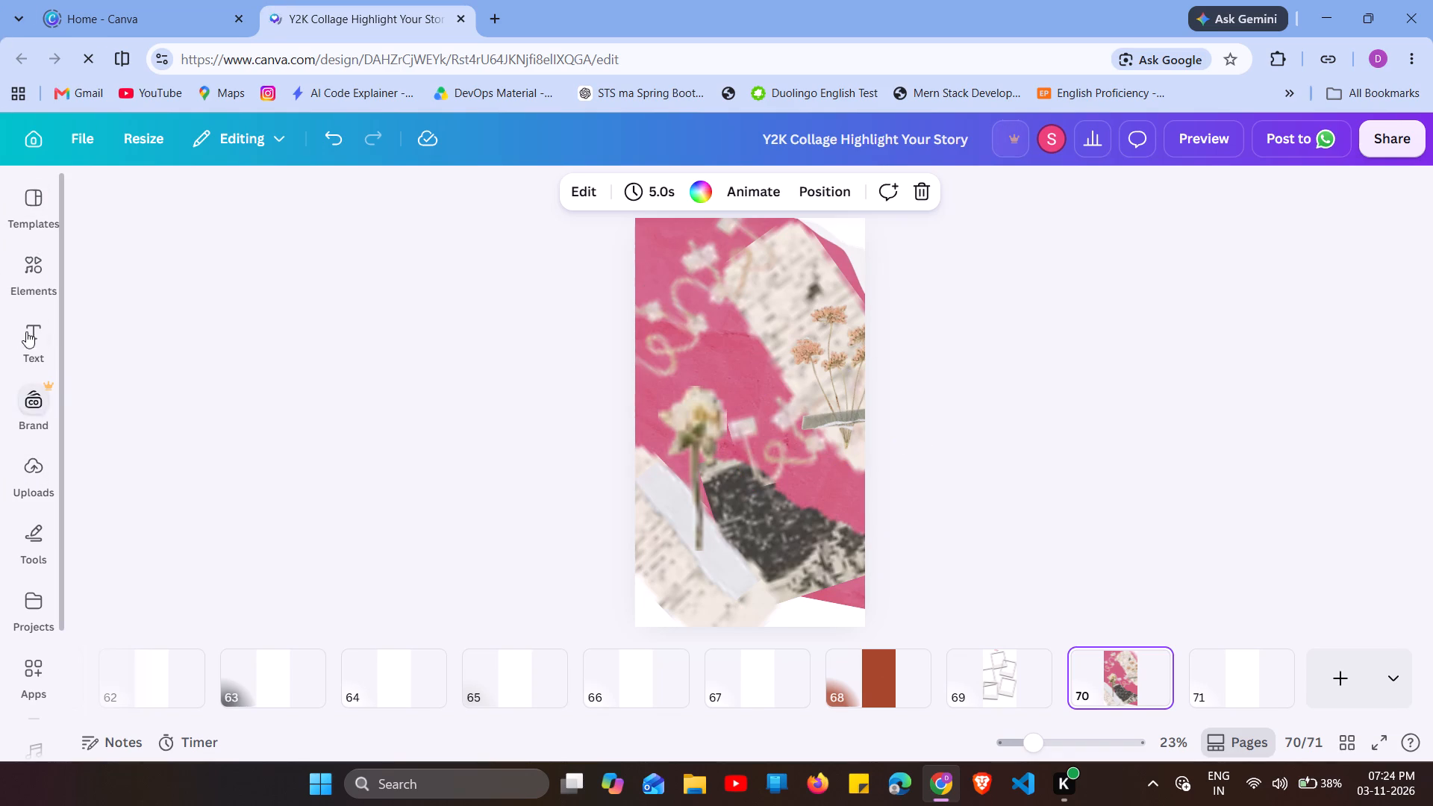
left_click(25, 210)
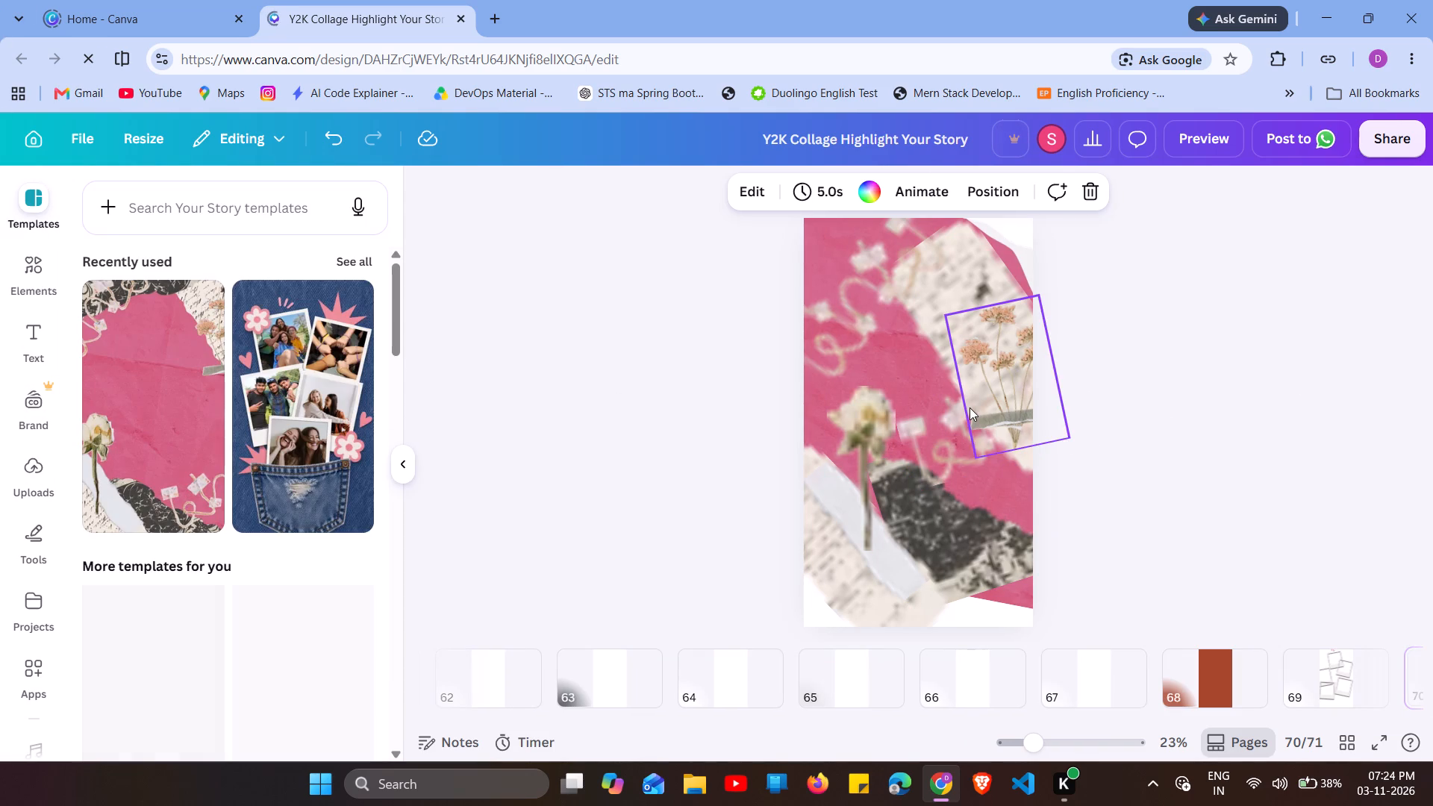
left_click(970, 407)
left_click(859, 398)
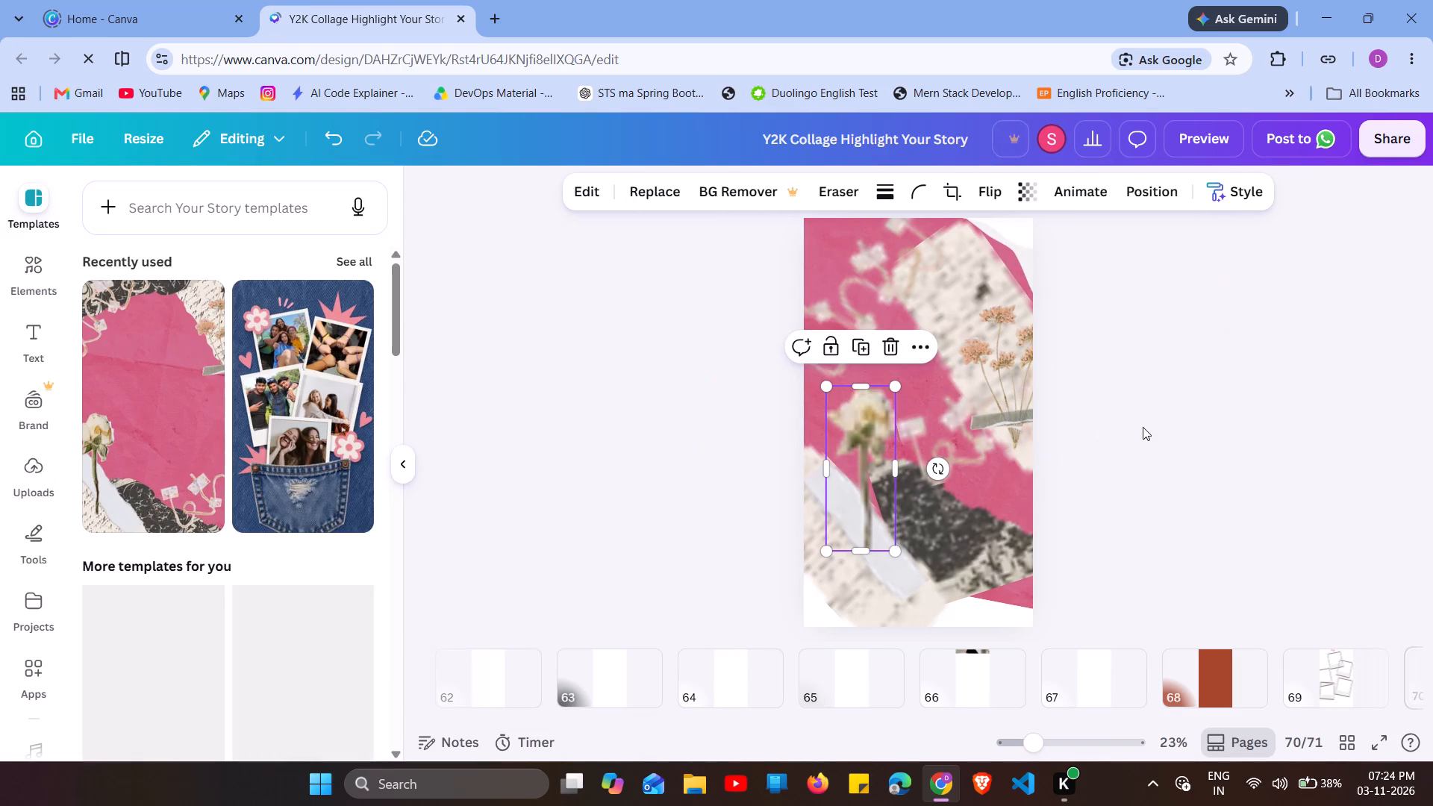
left_click(1143, 427)
left_click(1089, 350)
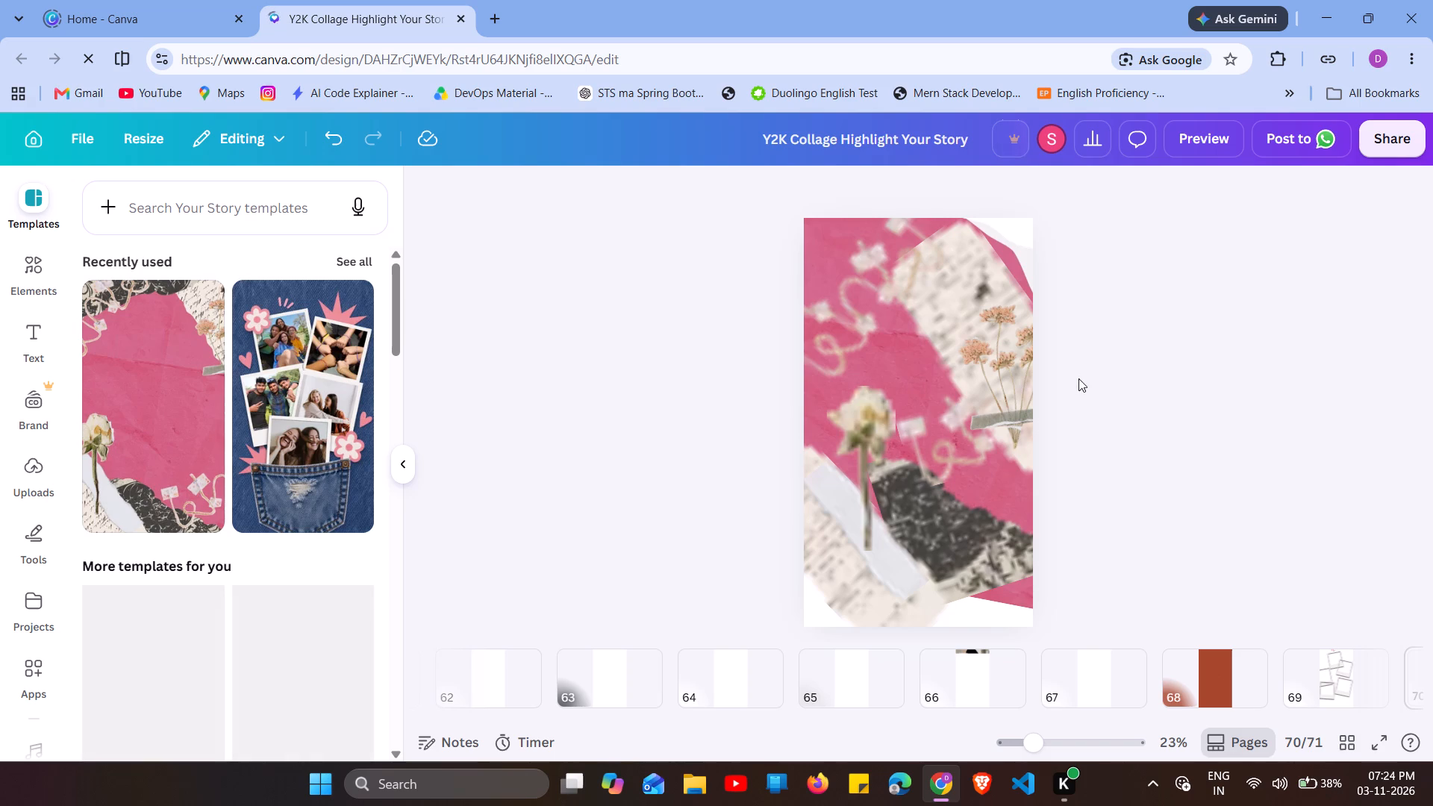
left_click_drag(1006, 380, 996, 384)
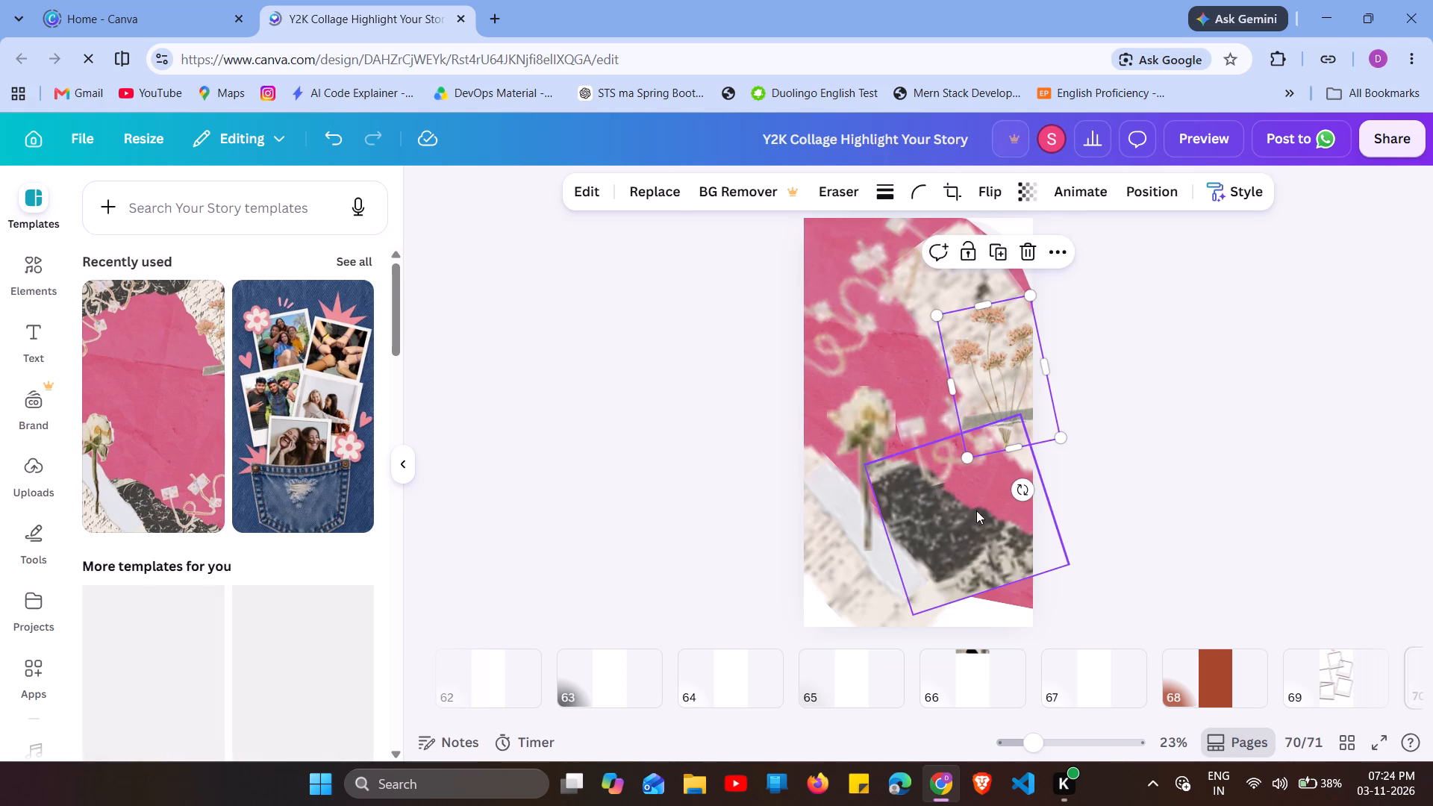
left_click_drag(970, 519, 987, 518)
left_click_drag(885, 584, 889, 577)
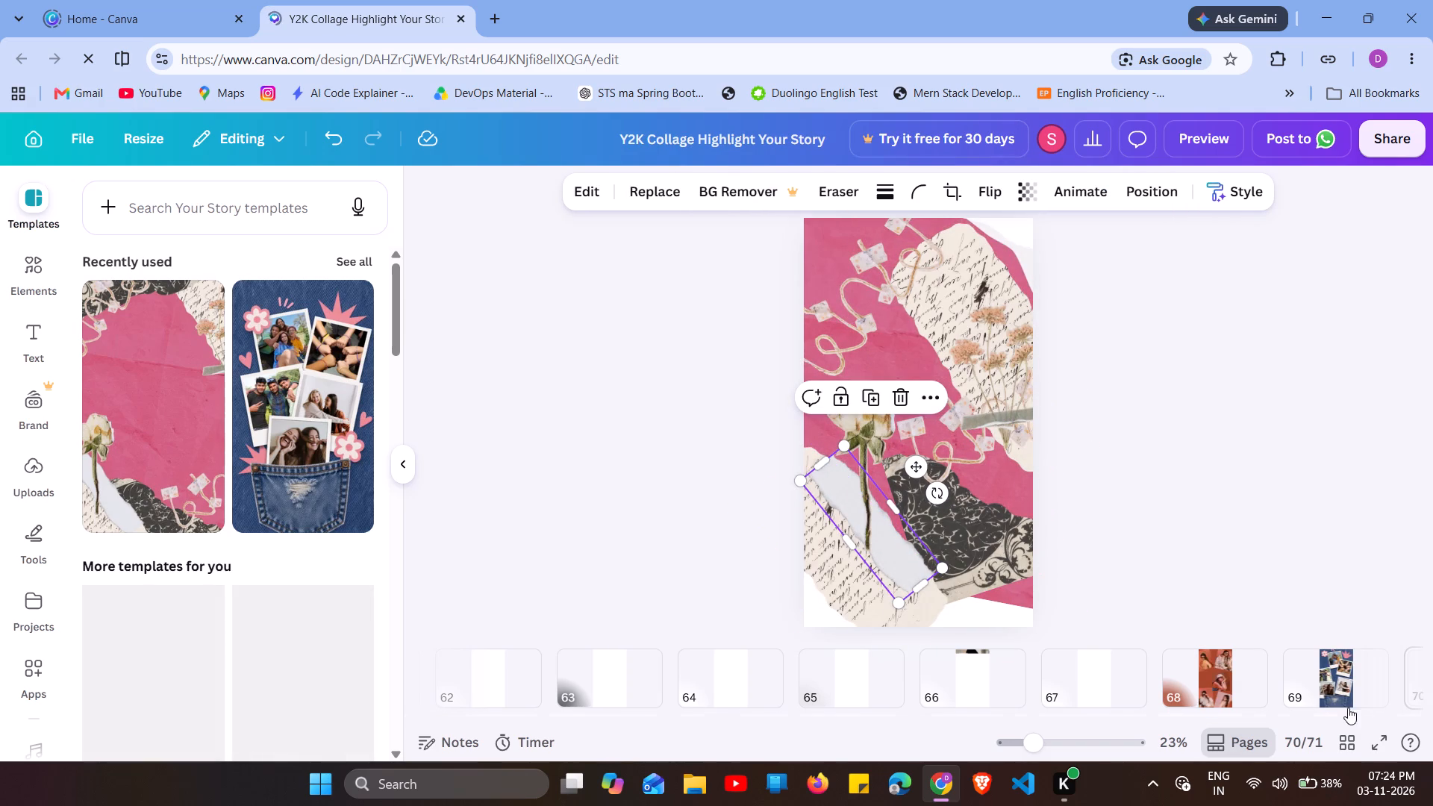
Open page 71 and apply the dark red Birthday Queen photo collage template to it.
left_click_drag(1281, 722, 1308, 720)
left_click(1345, 720)
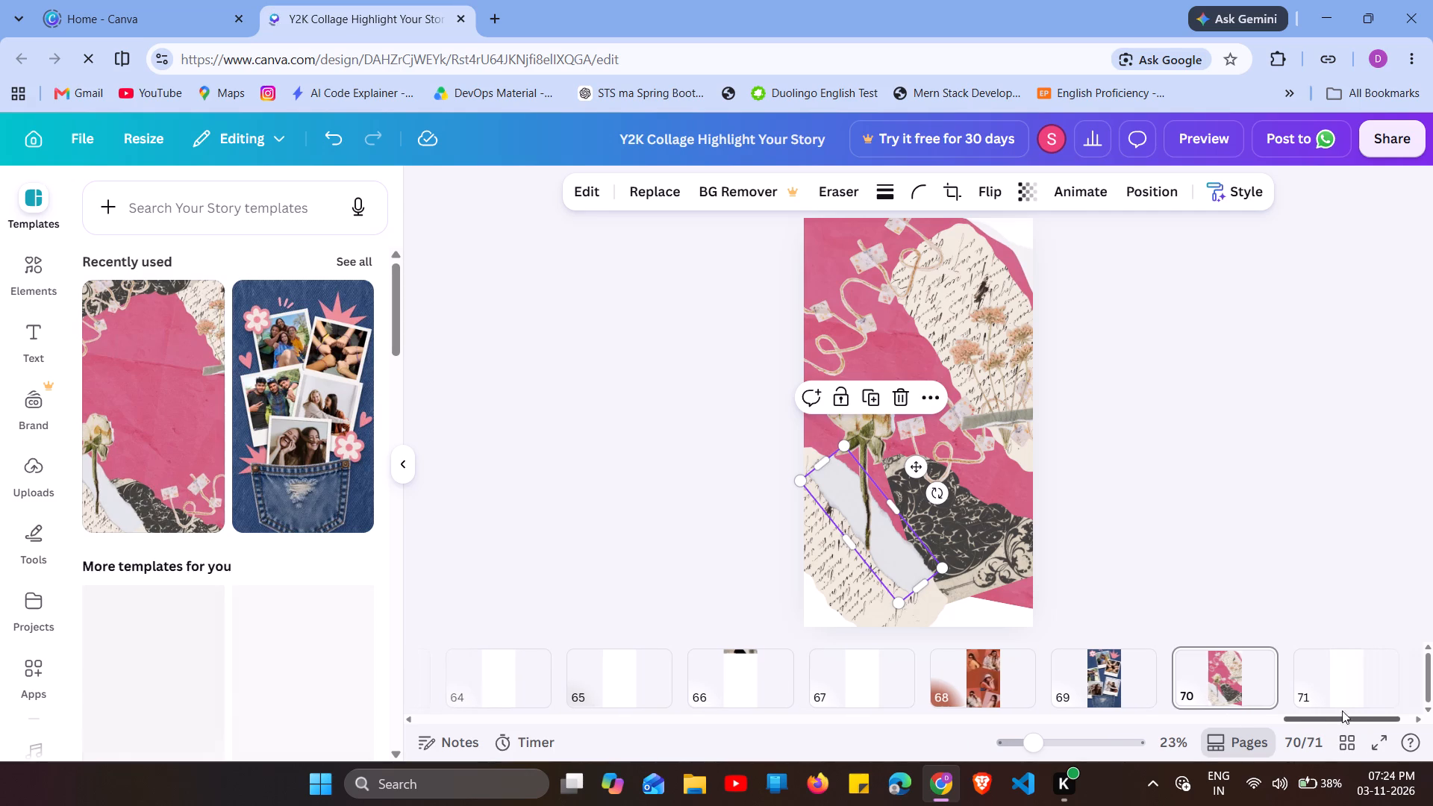
left_click(1329, 675)
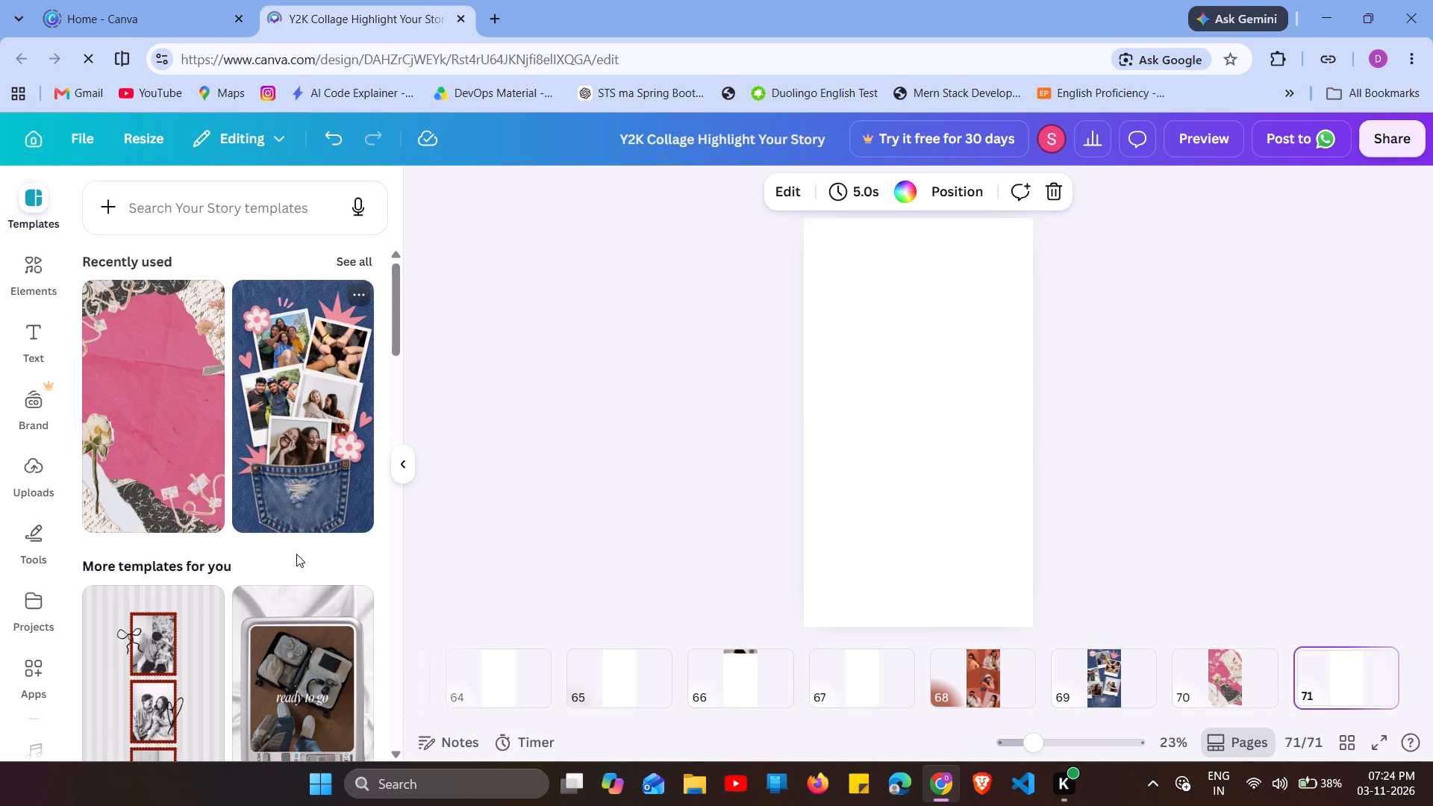
scroll(296, 568, "down", 3)
left_click(313, 354)
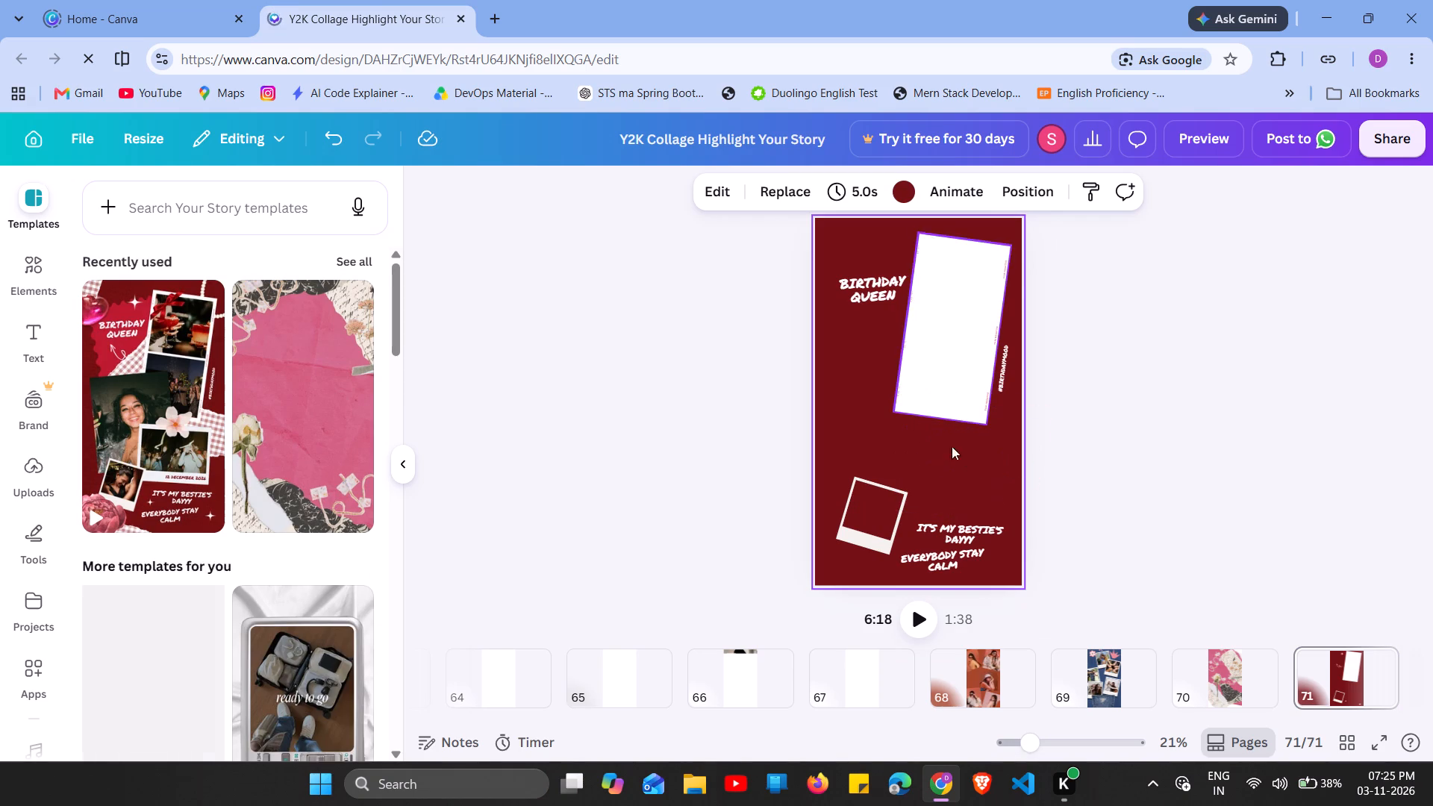
Spread the two bottom captions apart, nudging "It's my bestie's dayyy" up and "Everybody stay calm" down.
left_click(967, 540)
left_click_drag(971, 535, 974, 521)
left_click_drag(956, 551, 956, 560)
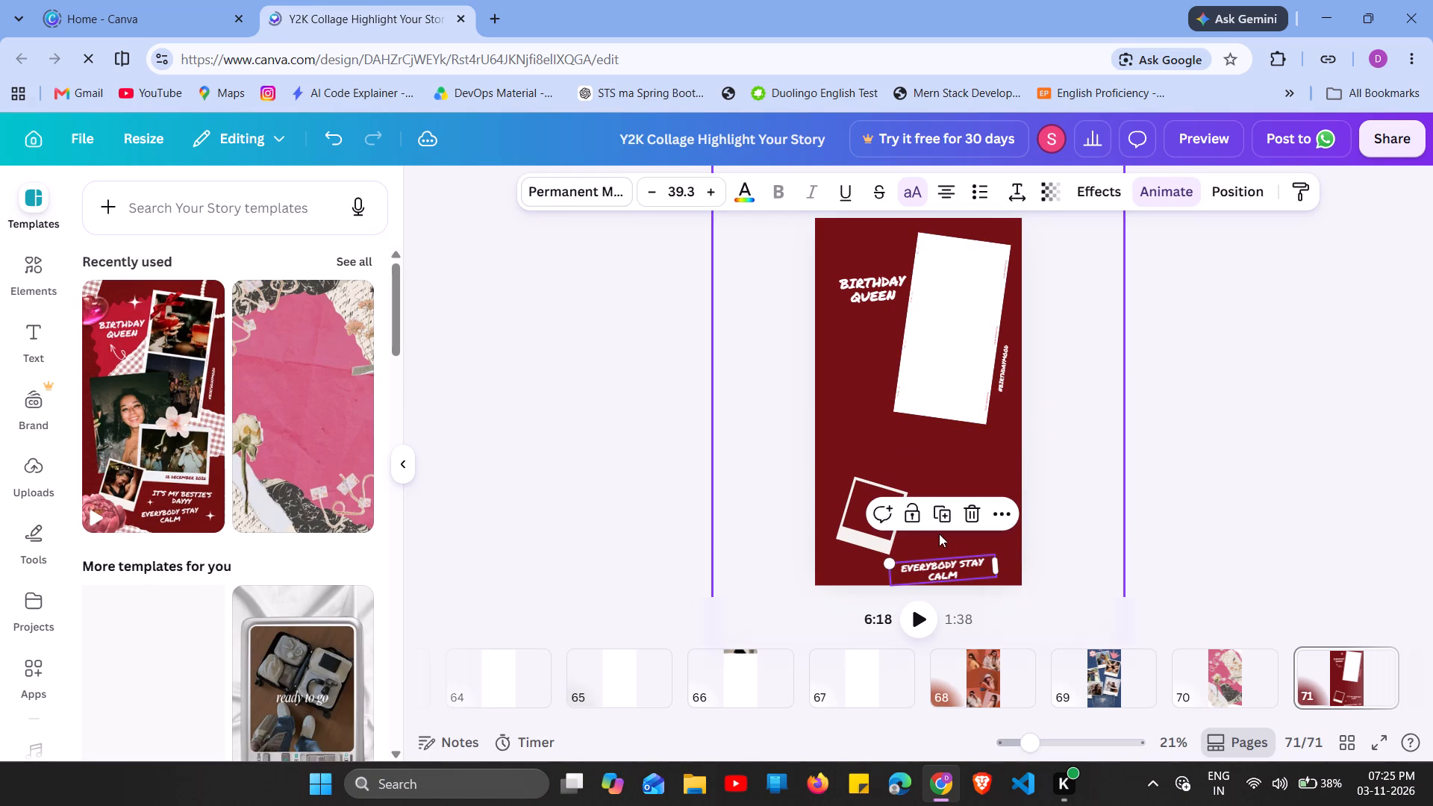
Shift the "Birthday Queen" heading and the small date line slightly right on page 71.
left_click(884, 315)
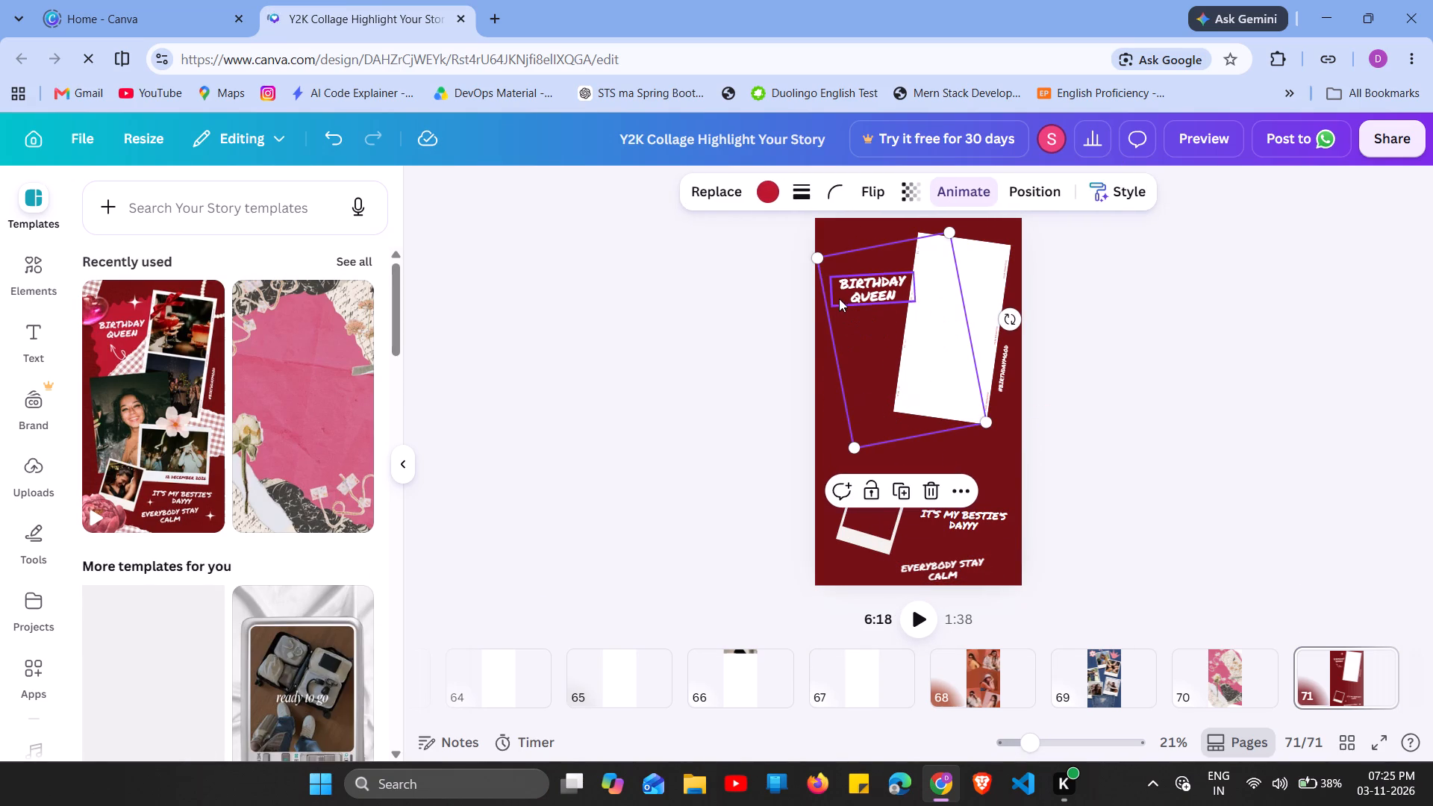
left_click_drag(846, 296, 849, 304)
left_click_drag(851, 303, 854, 295)
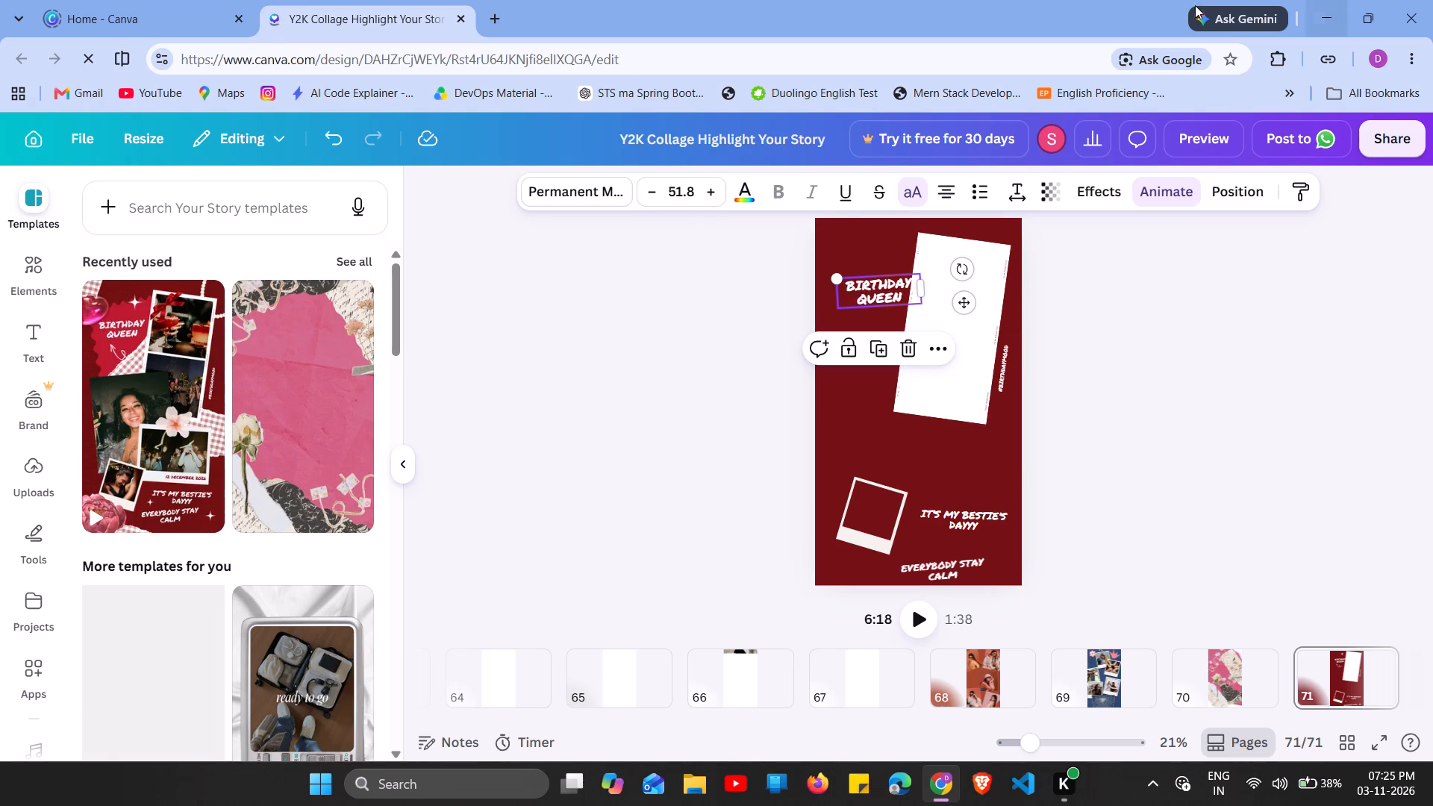
left_click(949, 511)
left_click_drag(951, 504, 949, 494)
left_click_drag(949, 494, 962, 504)
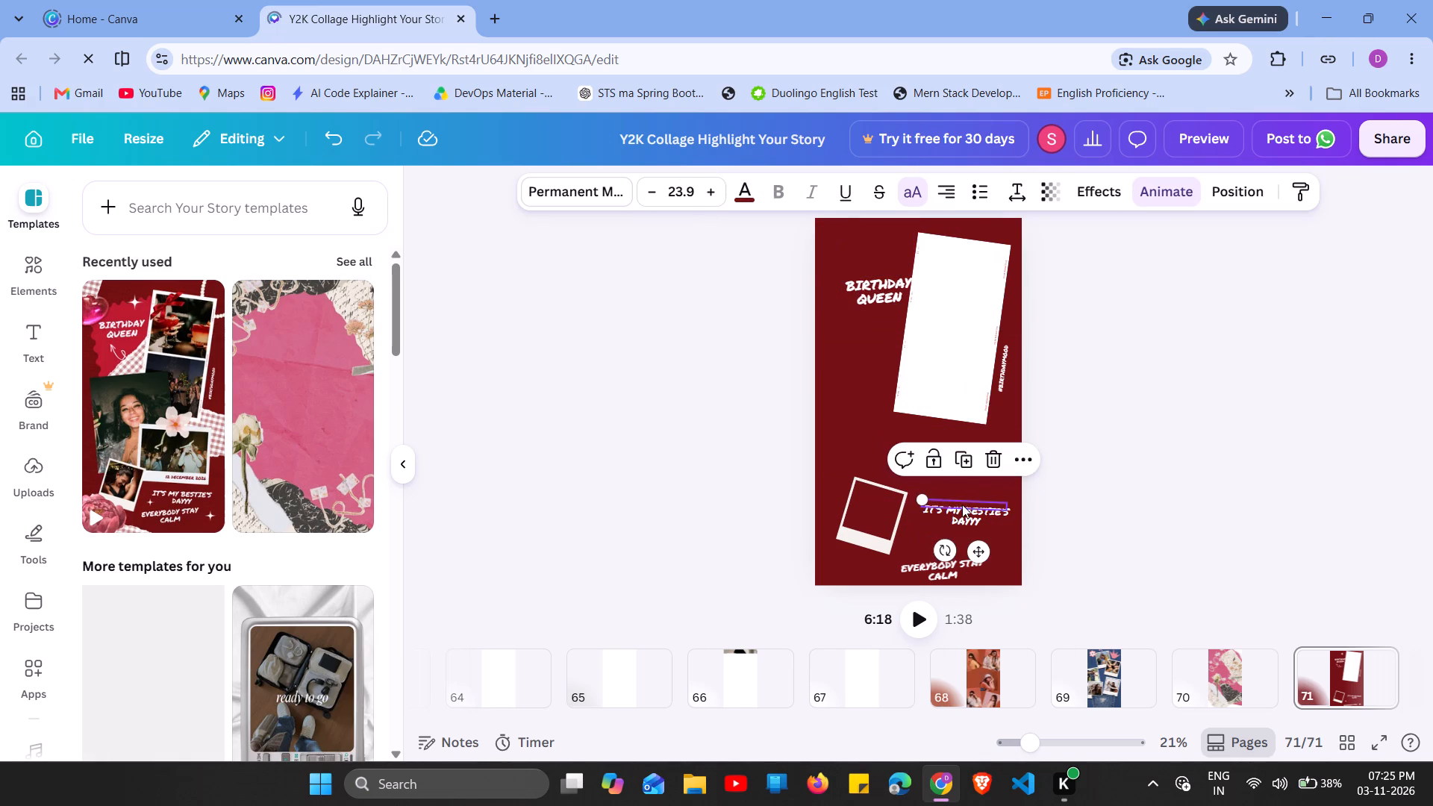
Move the party polaroid up and left to sit just beneath the "Birthday Queen" heading.
left_click_drag(963, 496, 934, 434)
left_click_drag(934, 435, 945, 452)
left_click_drag(946, 454, 944, 437)
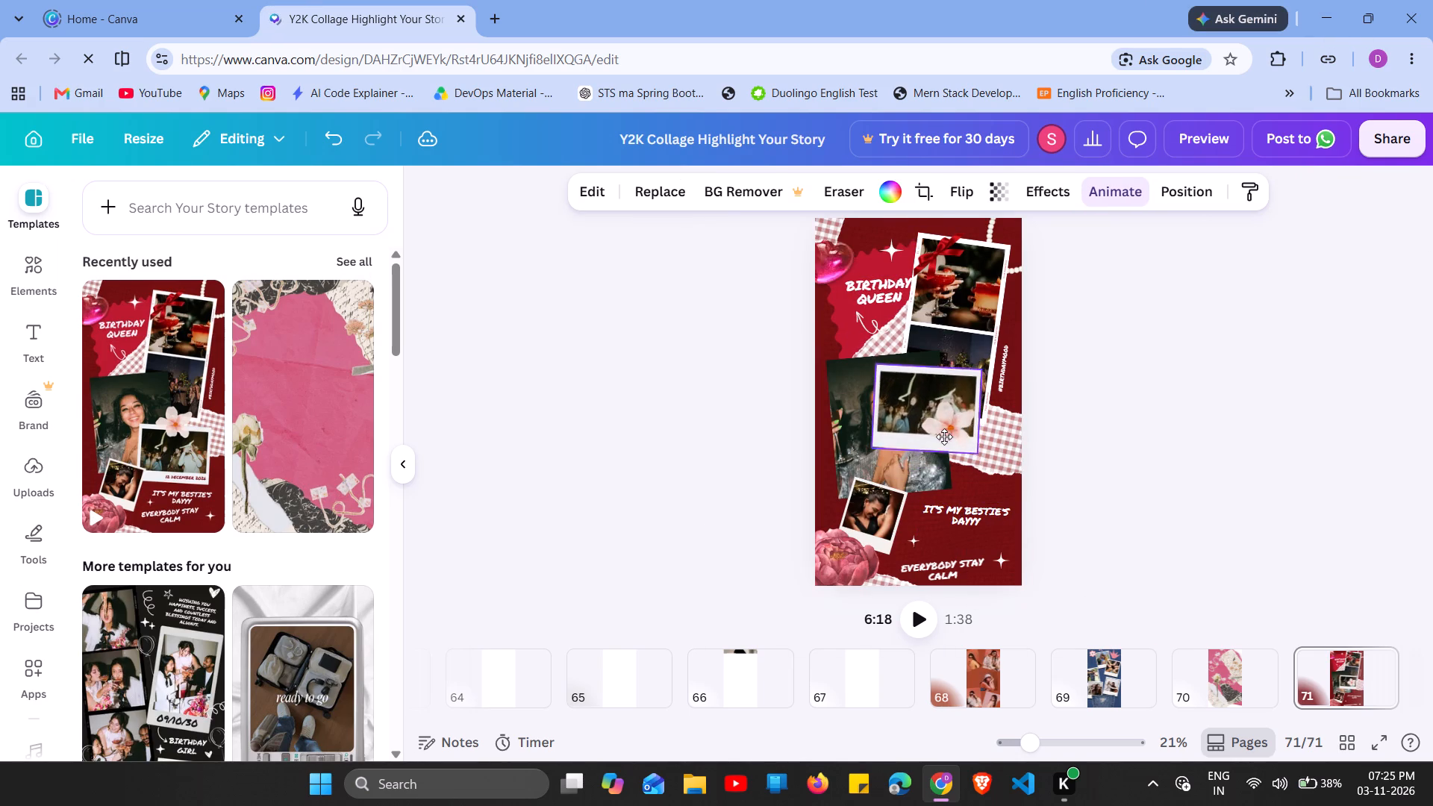
left_click_drag(944, 437, 943, 434)
left_click_drag(938, 431, 917, 408)
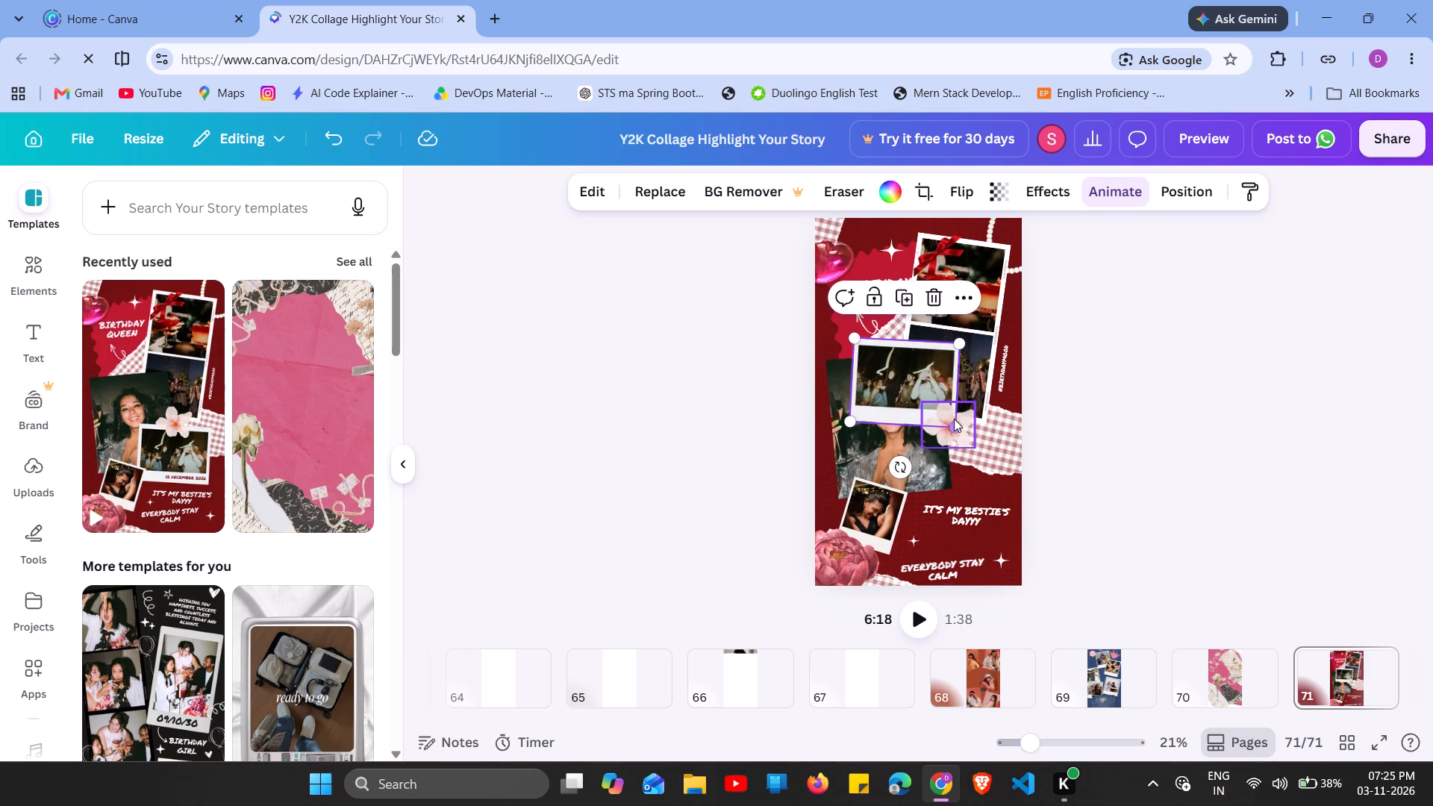
left_click_drag(954, 418, 939, 379)
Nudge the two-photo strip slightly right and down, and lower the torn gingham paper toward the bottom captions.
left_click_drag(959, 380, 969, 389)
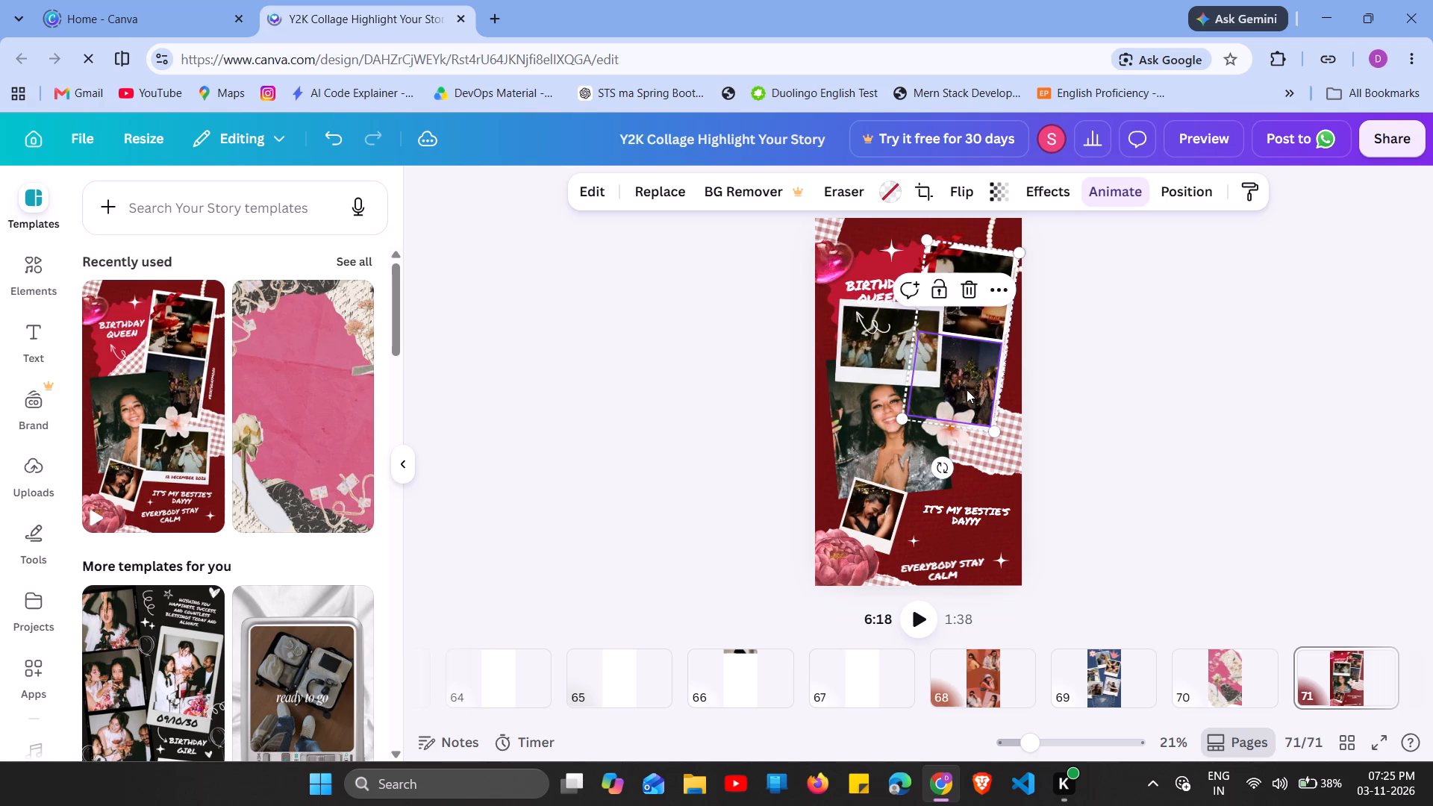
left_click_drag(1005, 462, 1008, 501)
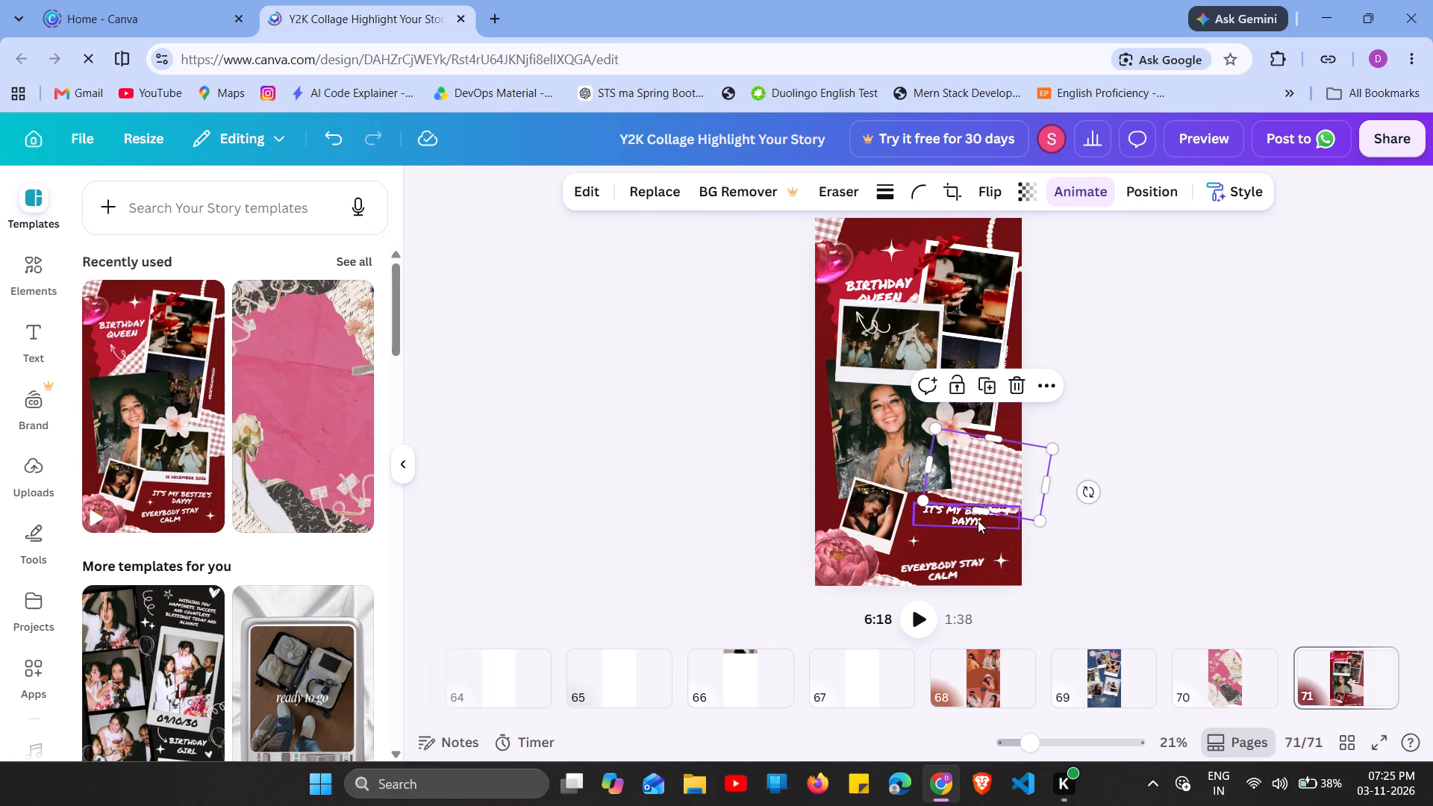
Bring the bottom captions closer together, moving "It's my bestie's dayyy" down and right and "Everybody stay calm" up.
left_click_drag(978, 520, 987, 536)
left_click_drag(943, 569, 943, 566)
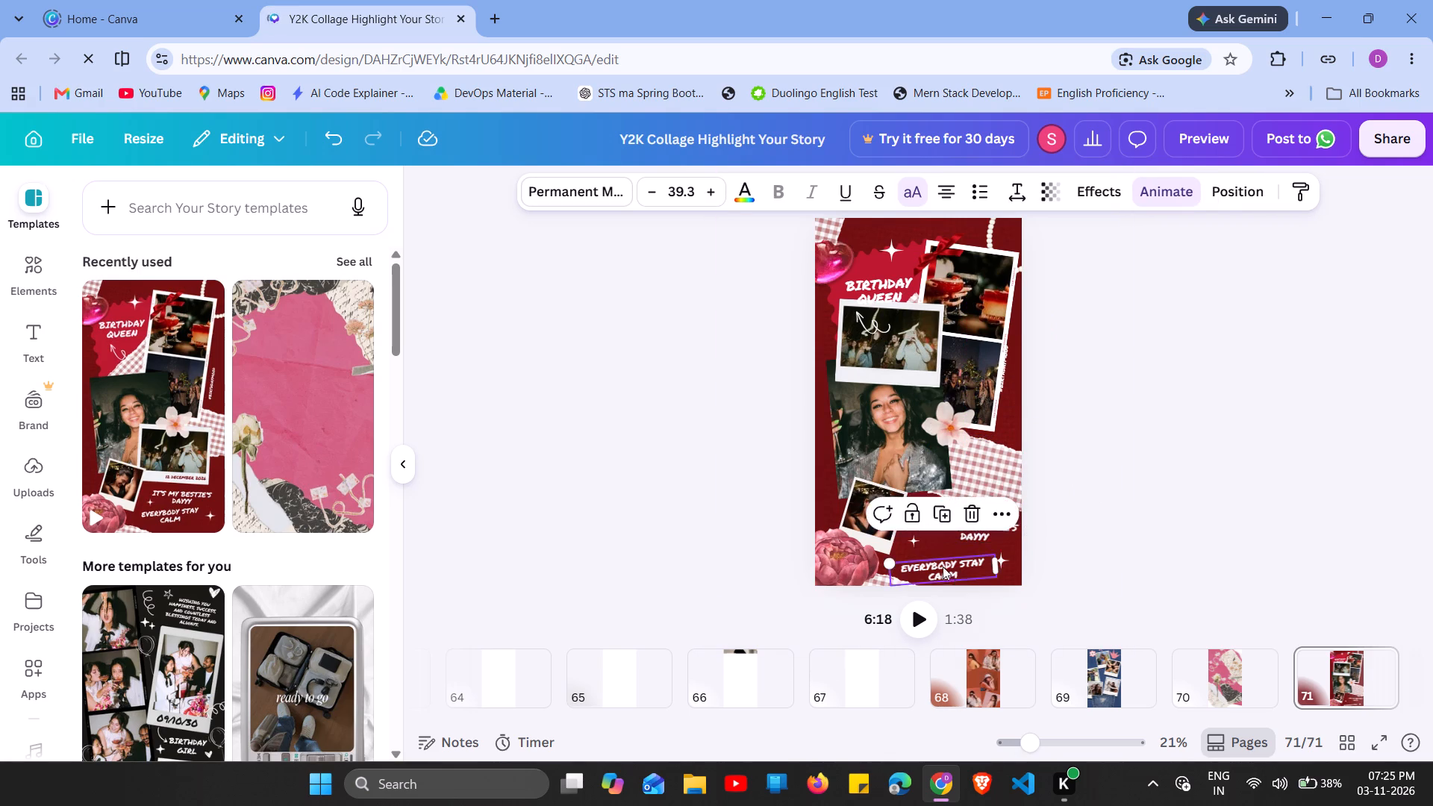
left_click_drag(943, 566, 941, 551)
left_click(943, 435)
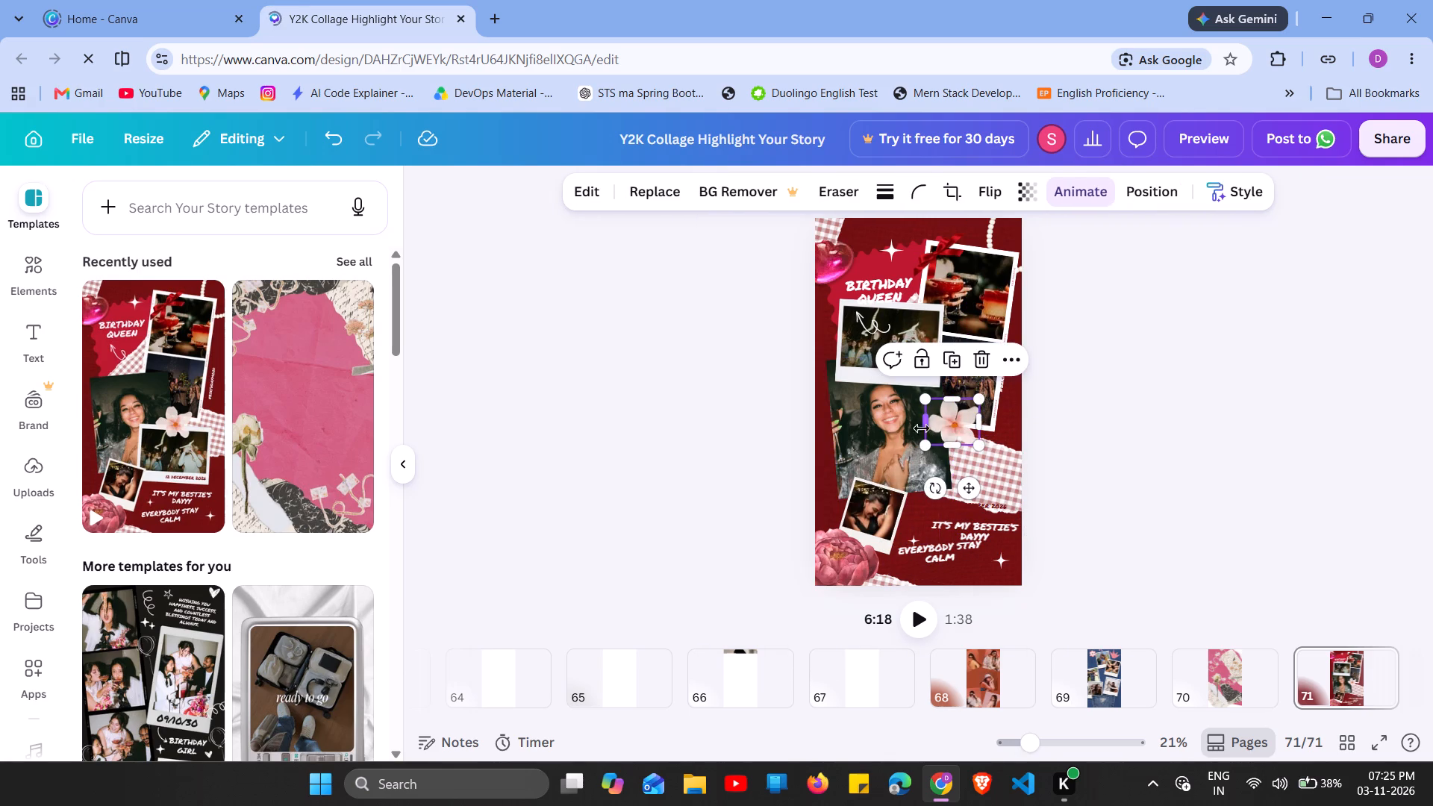
Shift the large portrait slightly right and fill its frame with the pink peony from the page's bottom-left corner.
left_click_drag(890, 413, 879, 402)
left_click_drag(836, 378, 855, 404)
left_click_drag(837, 545, 839, 525)
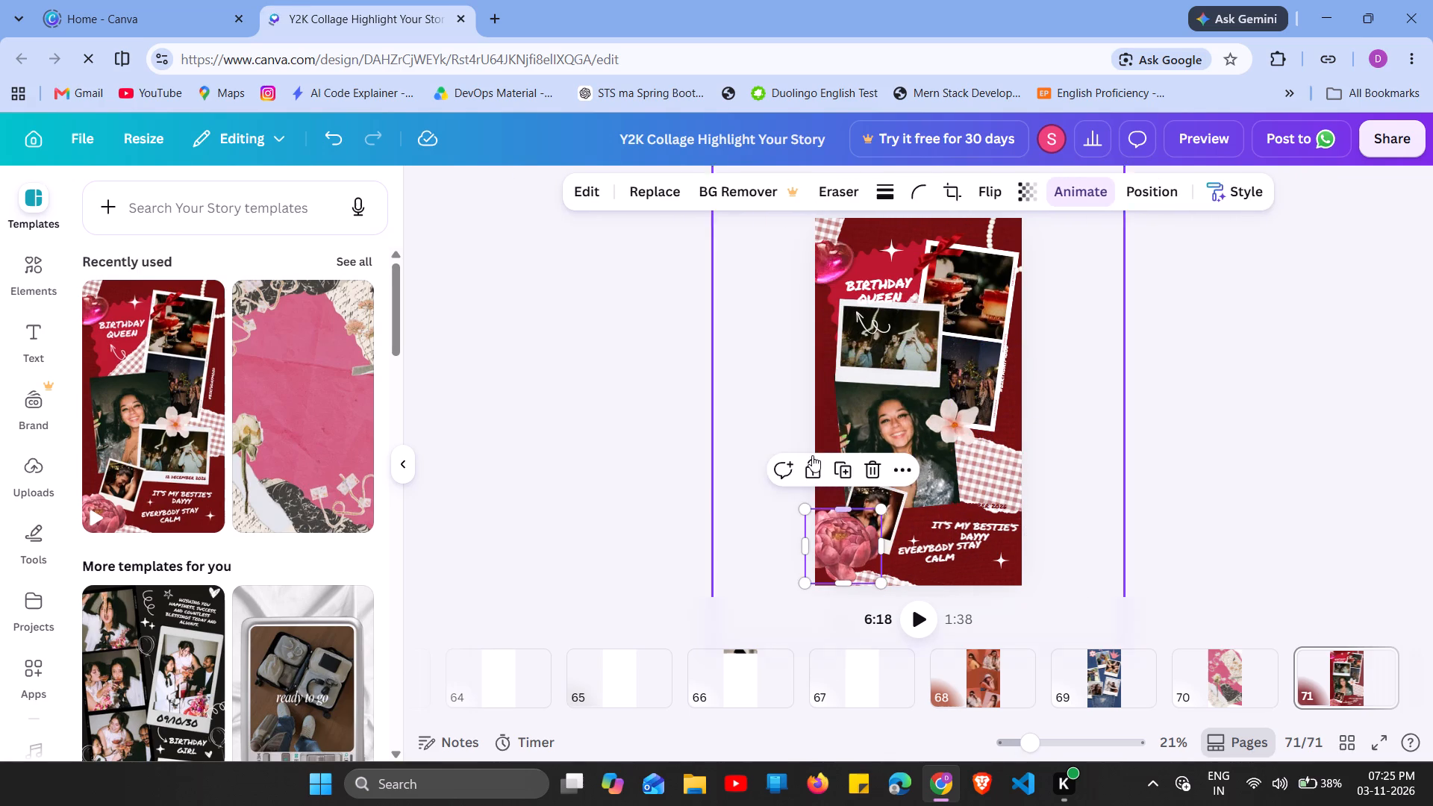
left_click_drag(812, 434, 827, 445)
left_click_drag(851, 514, 852, 492)
left_click_drag(808, 396, 824, 435)
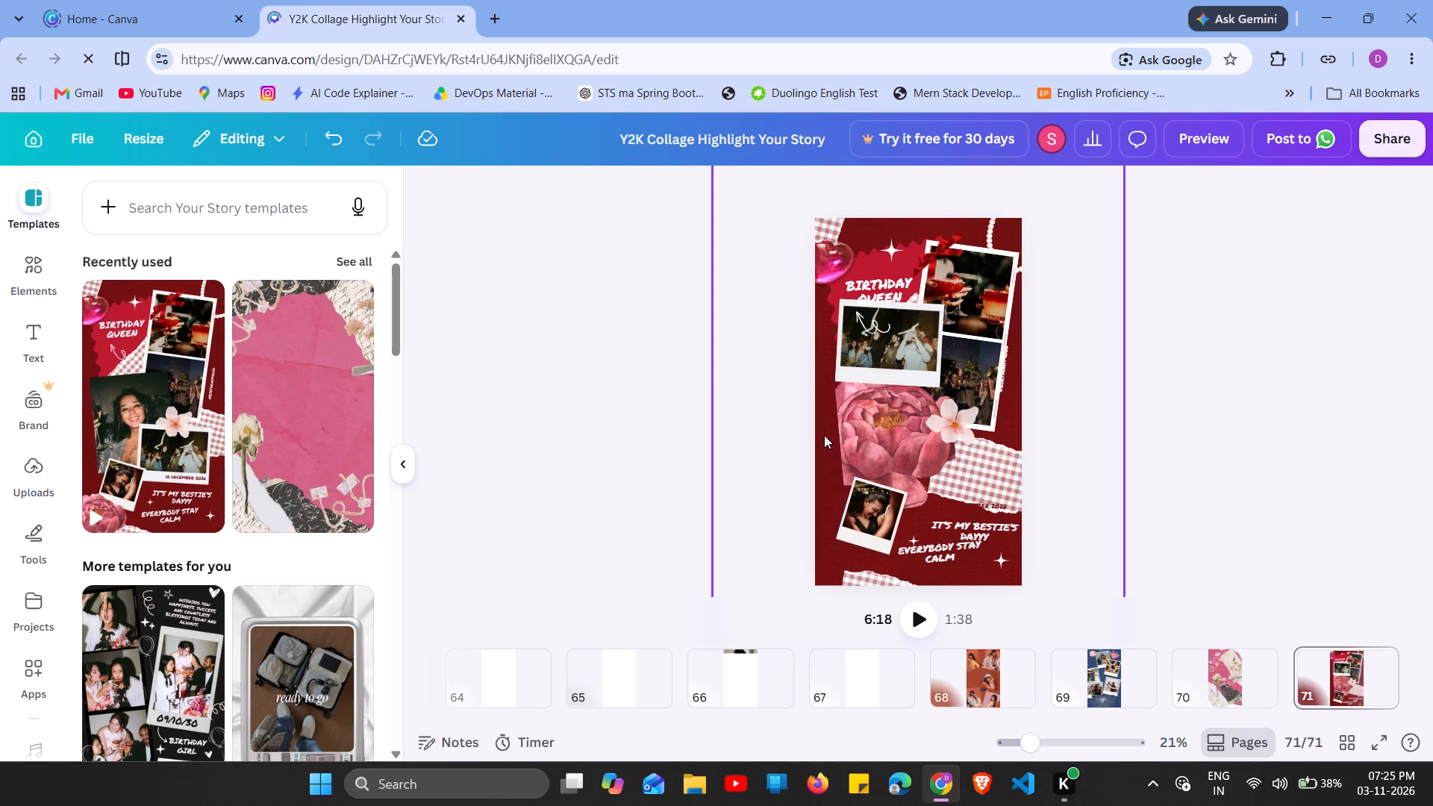
Move the framed peony to the page's left edge below the party polaroid and scale it down.
left_click_drag(863, 416, 859, 381)
left_click_drag(916, 414, 898, 431)
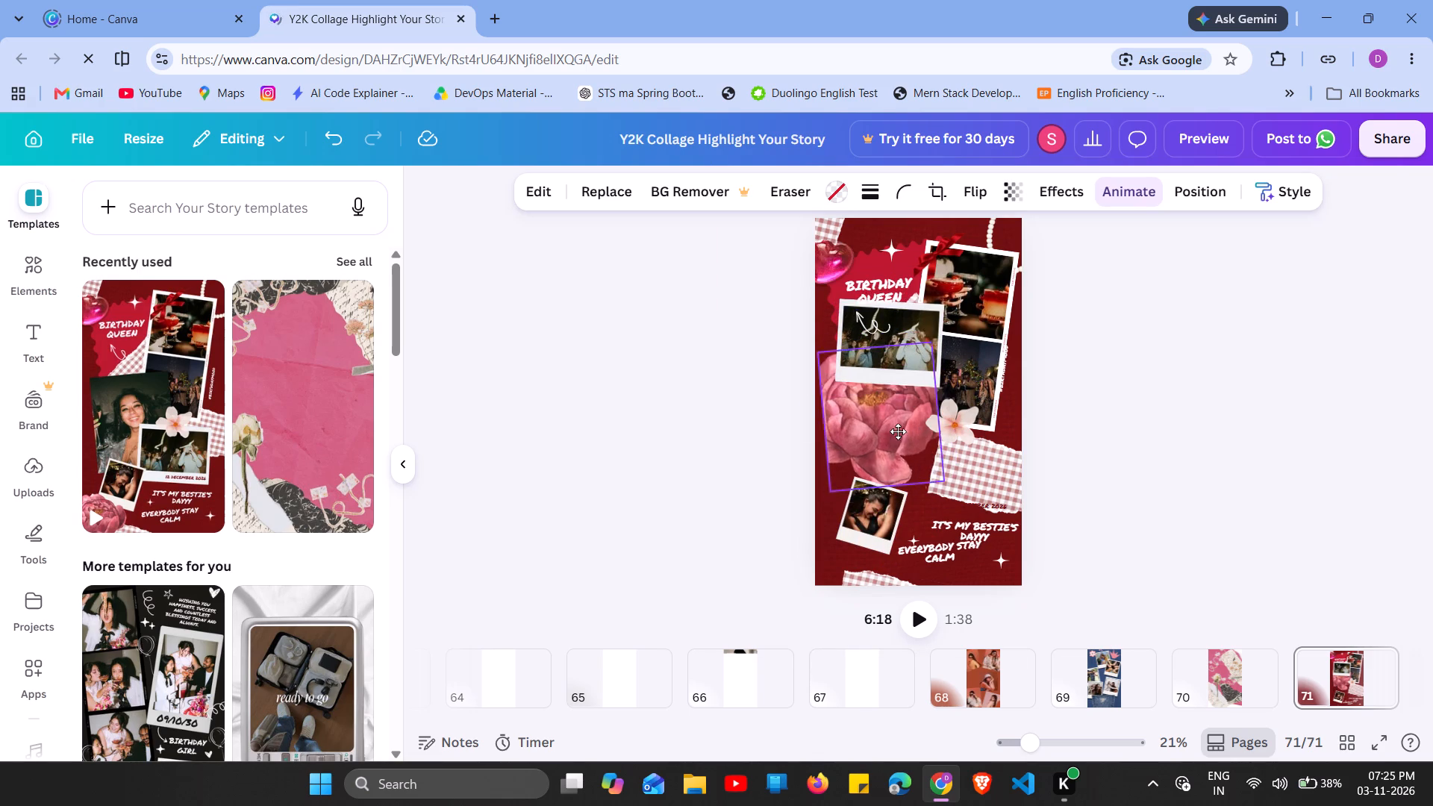
left_click_drag(898, 431, 896, 433)
left_click_drag(932, 488, 913, 469)
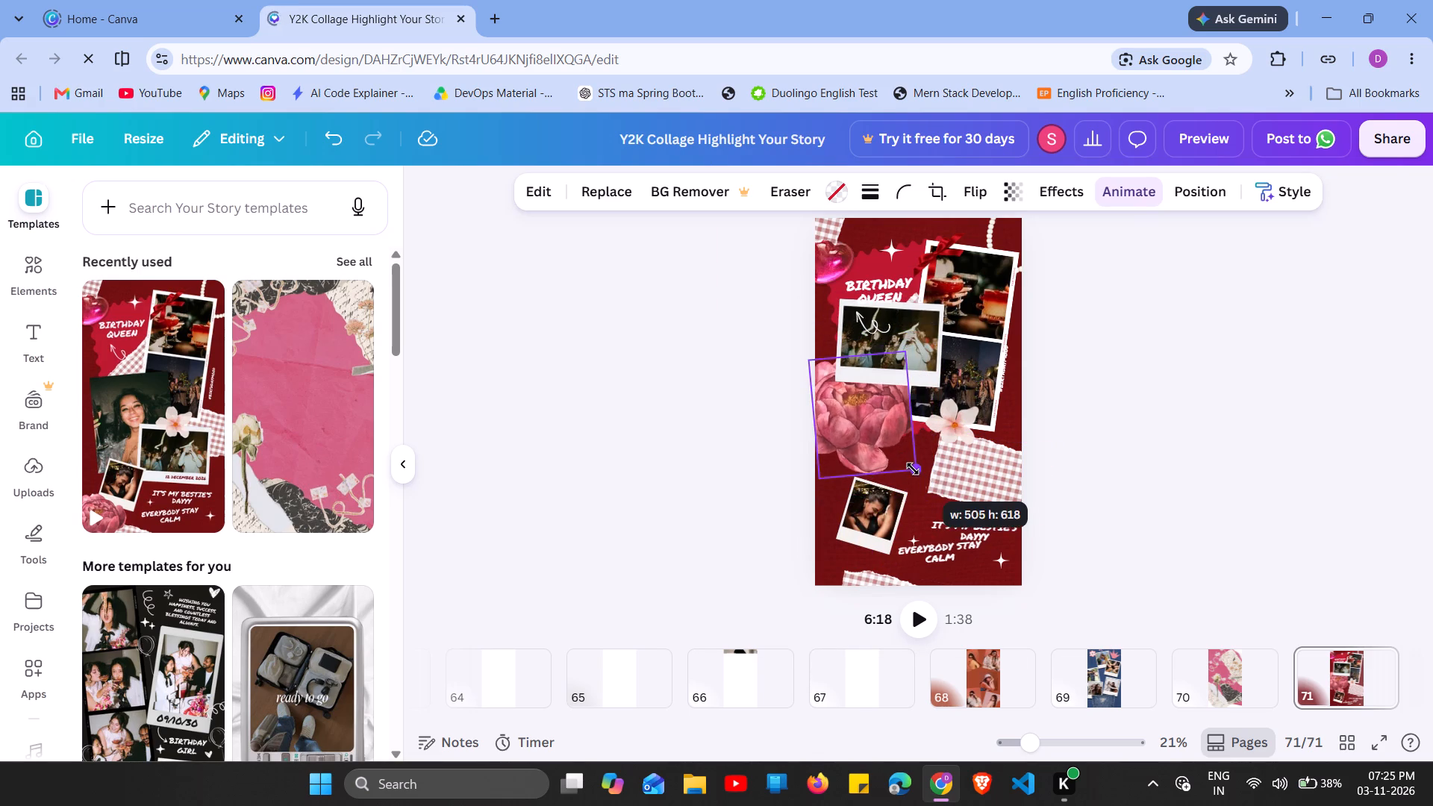
left_click_drag(913, 469, 911, 465)
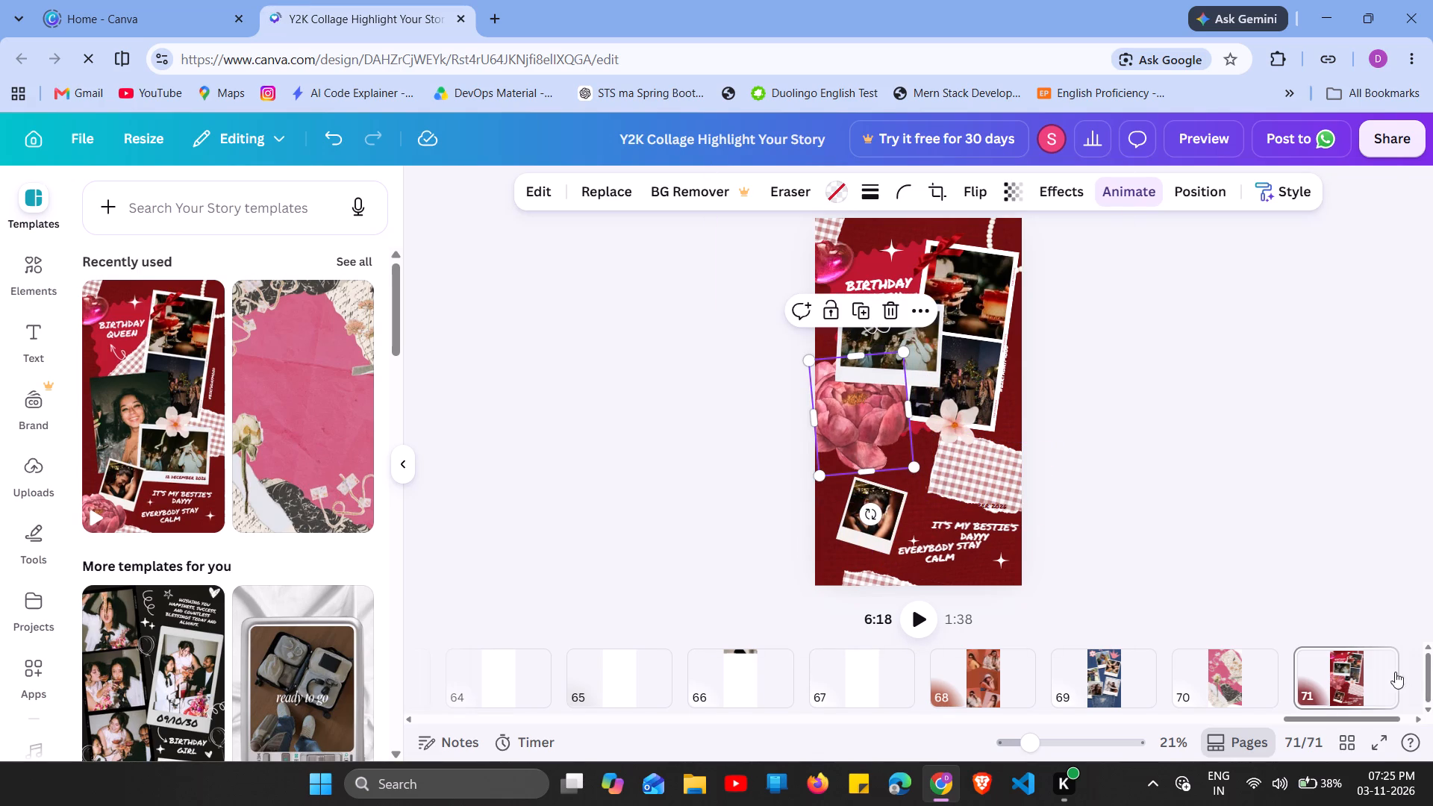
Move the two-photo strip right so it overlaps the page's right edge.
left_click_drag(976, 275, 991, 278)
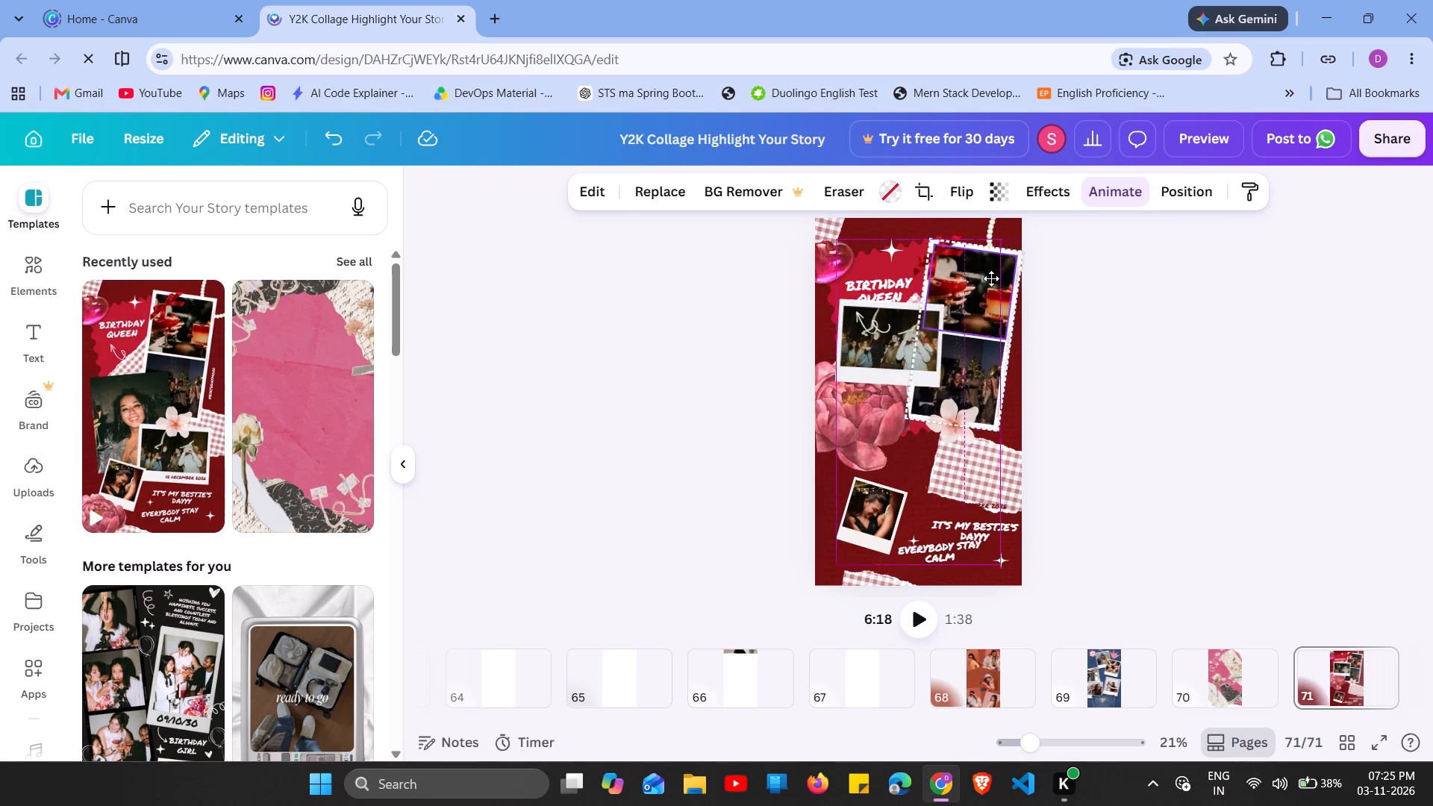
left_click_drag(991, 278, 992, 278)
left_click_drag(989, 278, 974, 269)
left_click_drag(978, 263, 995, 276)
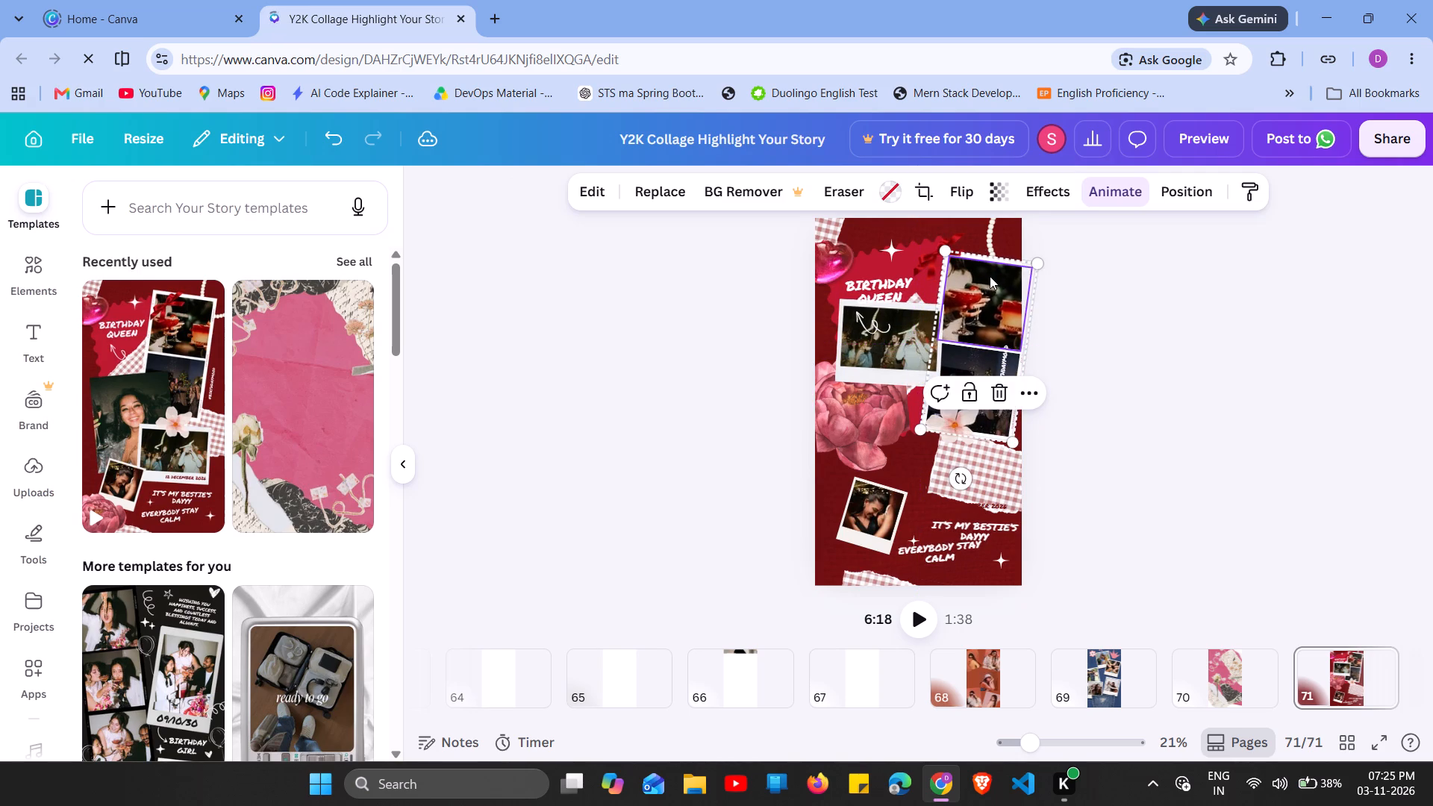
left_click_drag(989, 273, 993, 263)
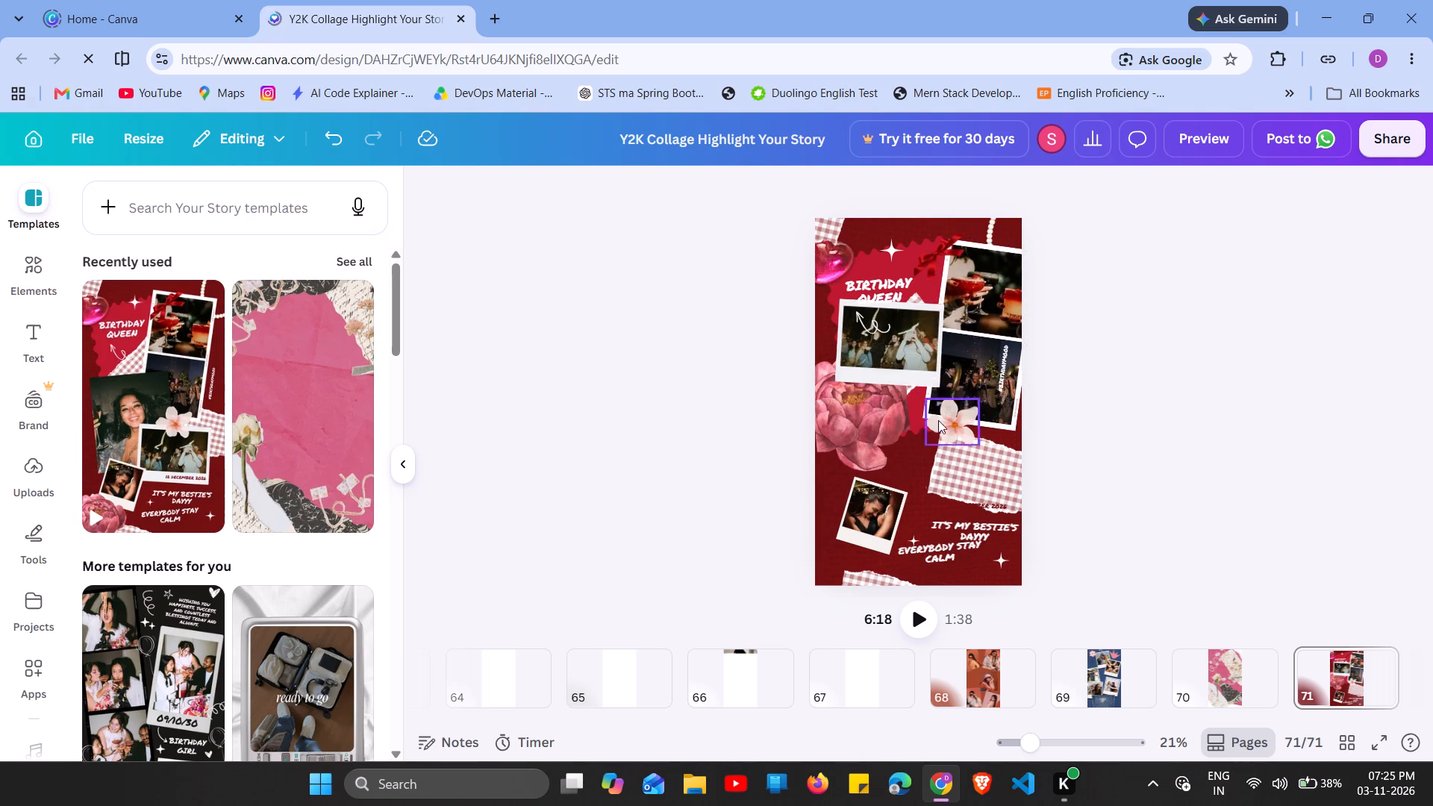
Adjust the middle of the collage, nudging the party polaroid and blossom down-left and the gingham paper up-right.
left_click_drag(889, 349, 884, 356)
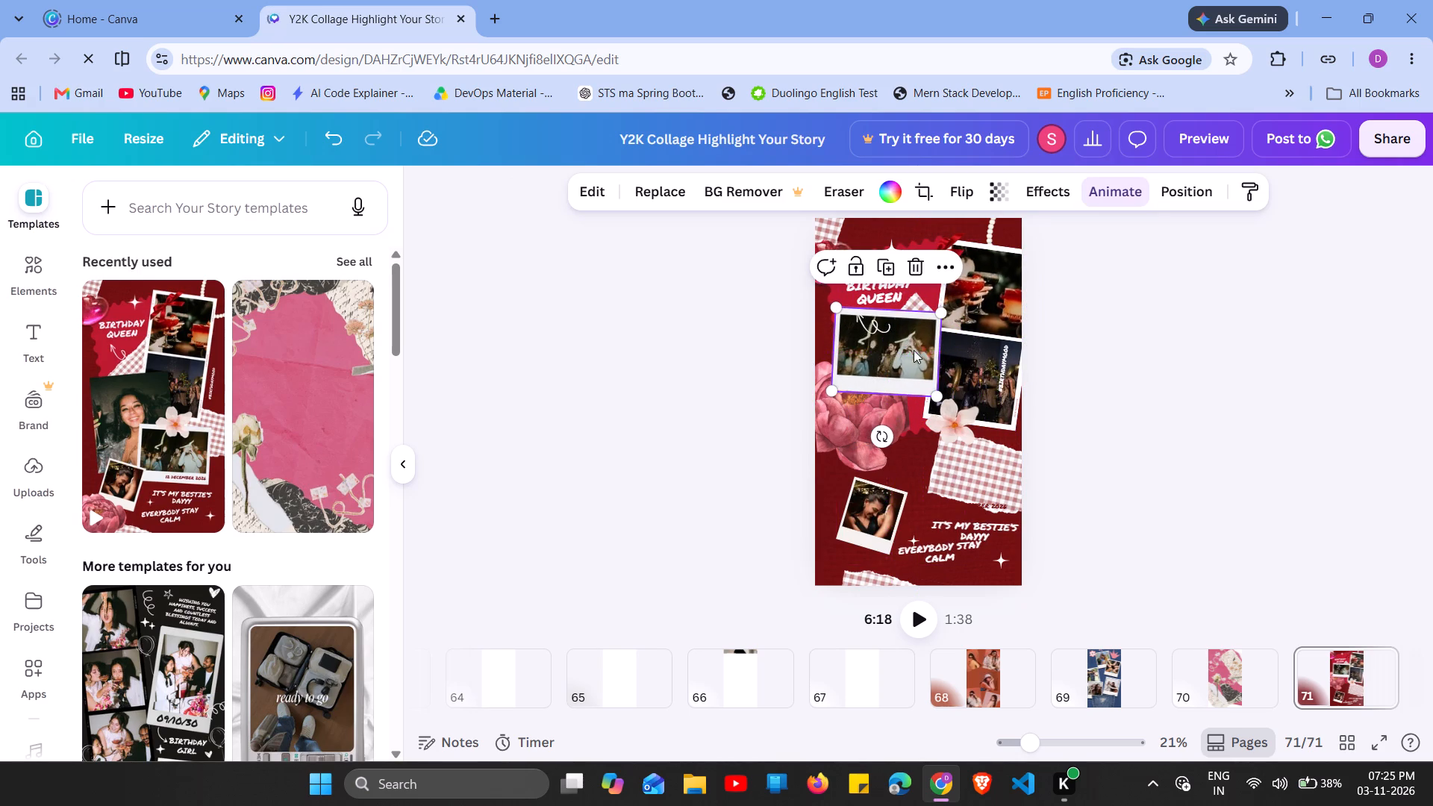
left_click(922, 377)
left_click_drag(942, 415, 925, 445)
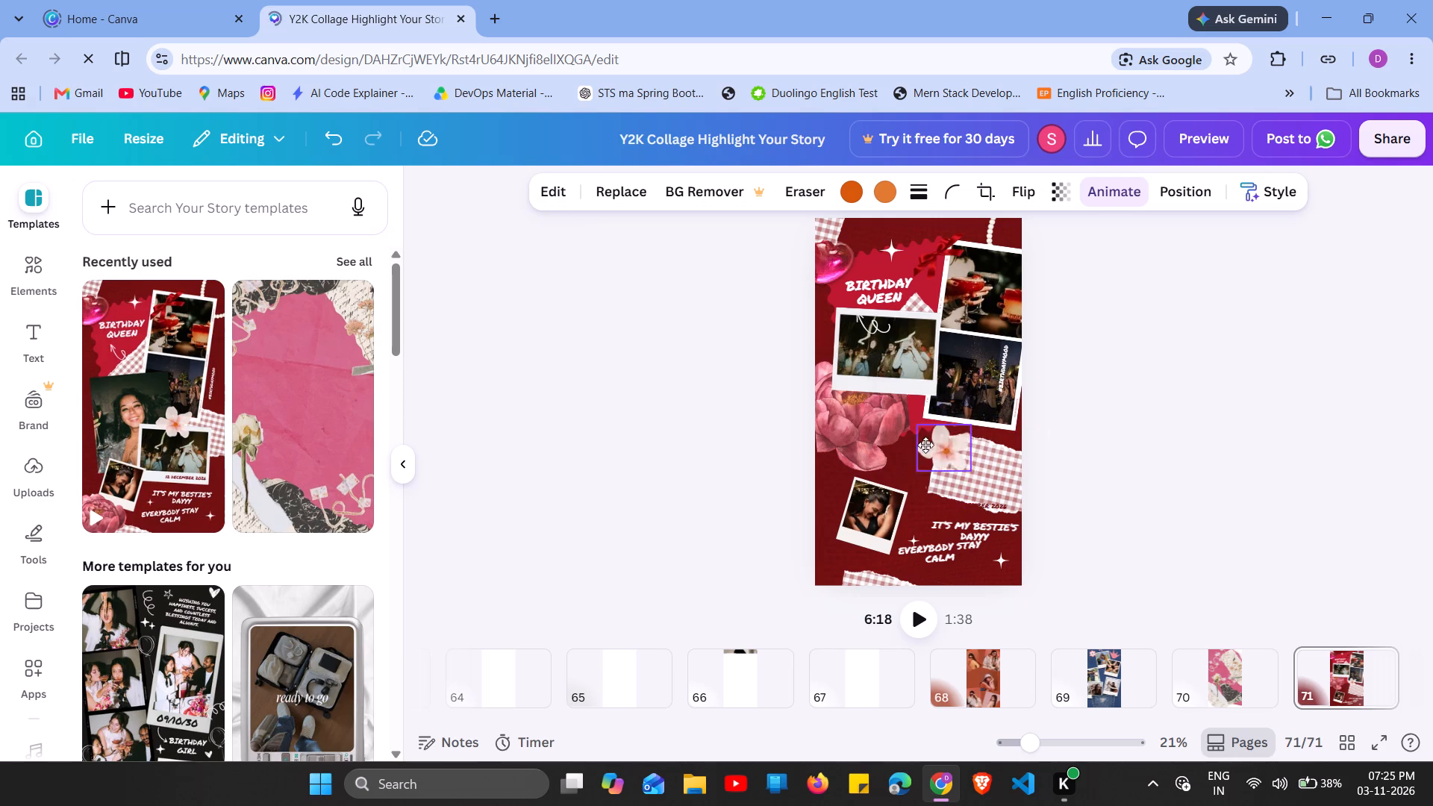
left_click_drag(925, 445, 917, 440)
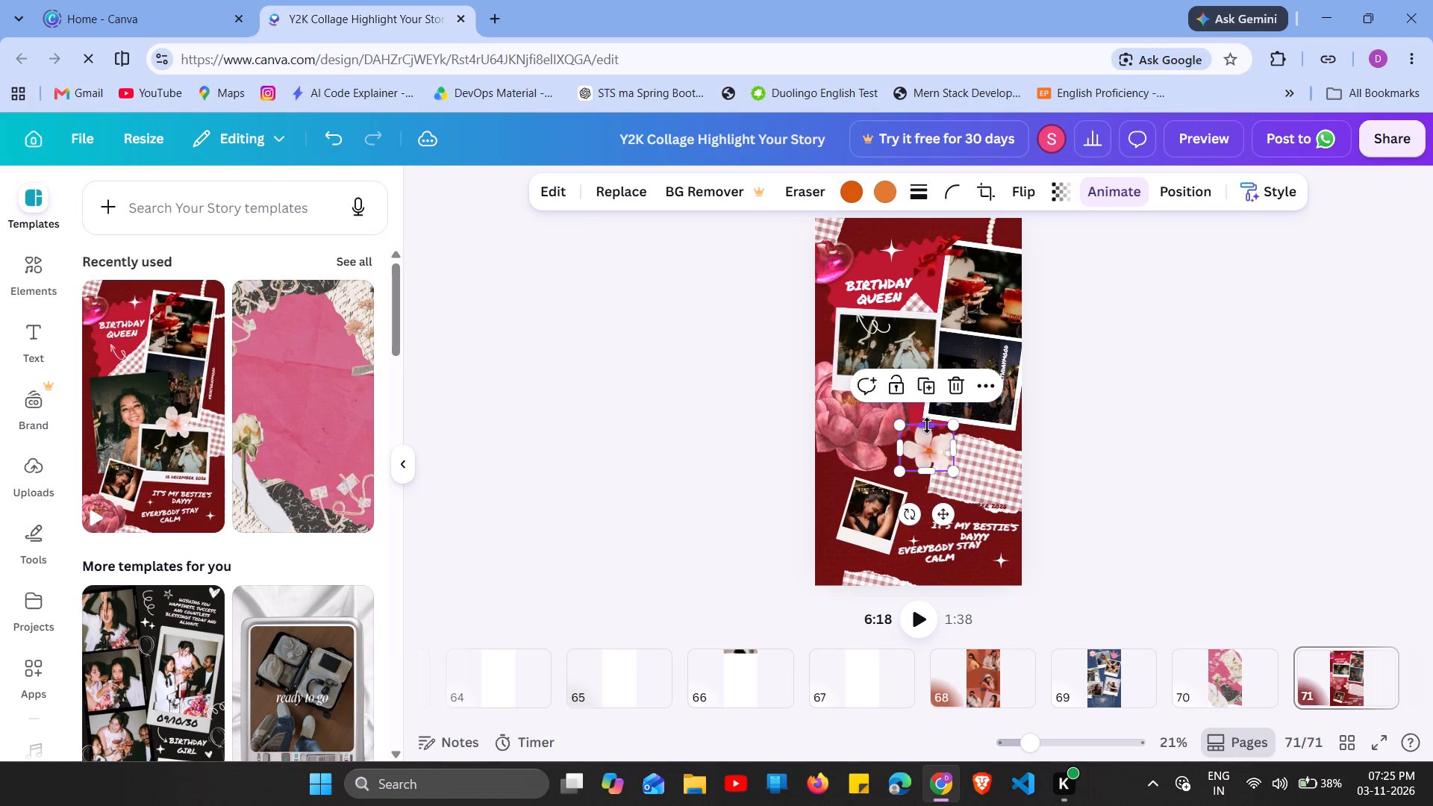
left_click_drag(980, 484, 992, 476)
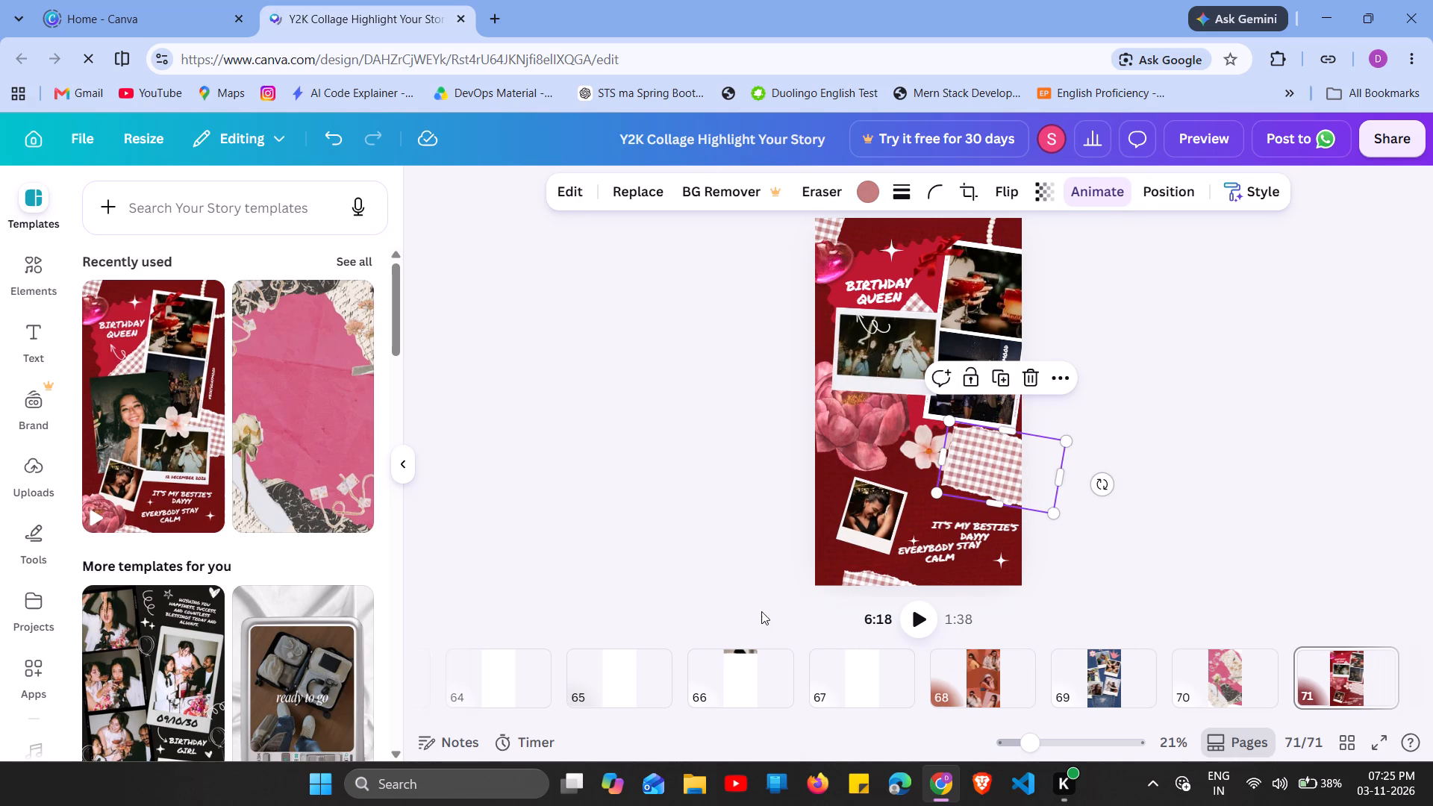
Move the small portrait polaroid toward the page's bottom-left corner and the party polaroid down to the left edge.
left_click_drag(878, 519, 864, 539)
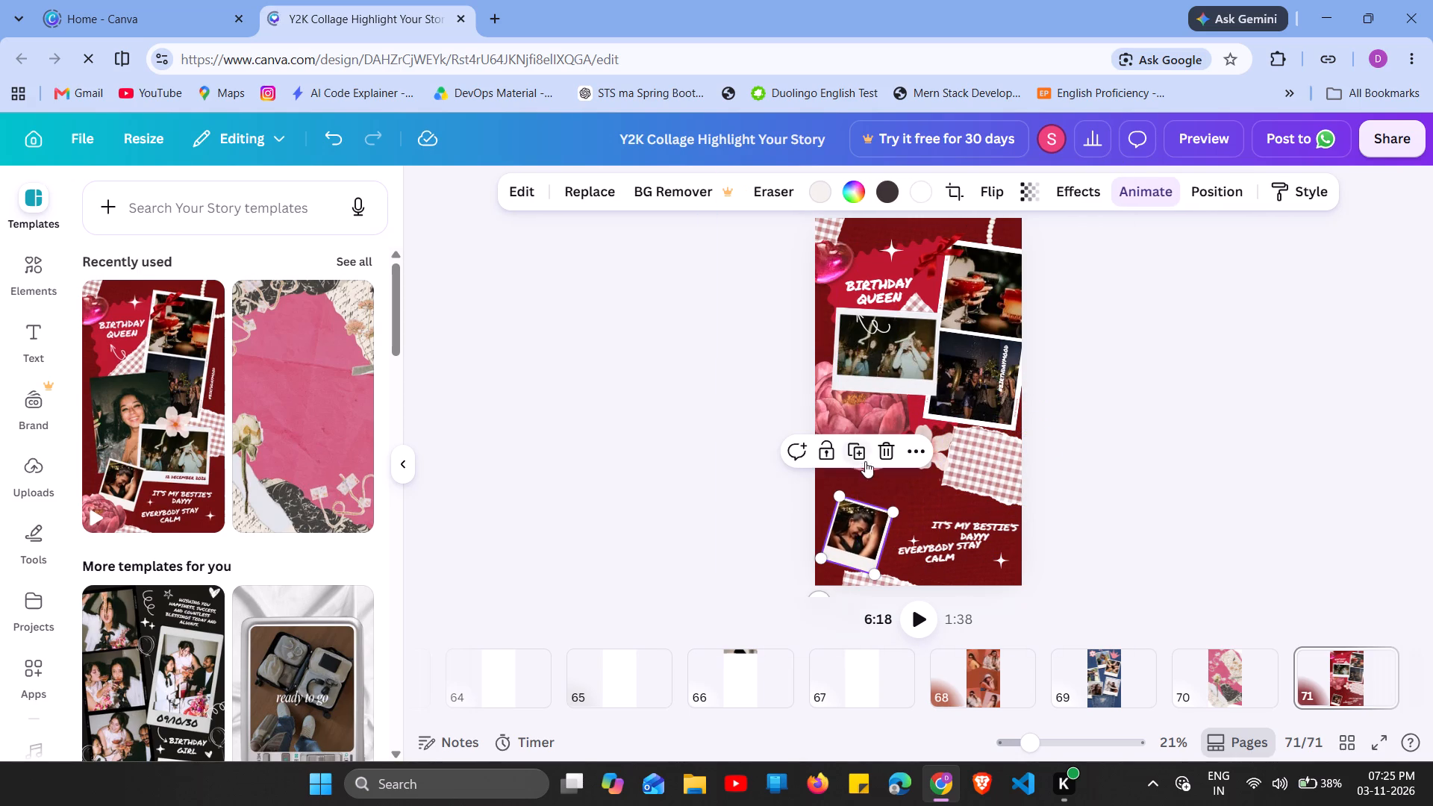
left_click_drag(896, 341, 865, 384)
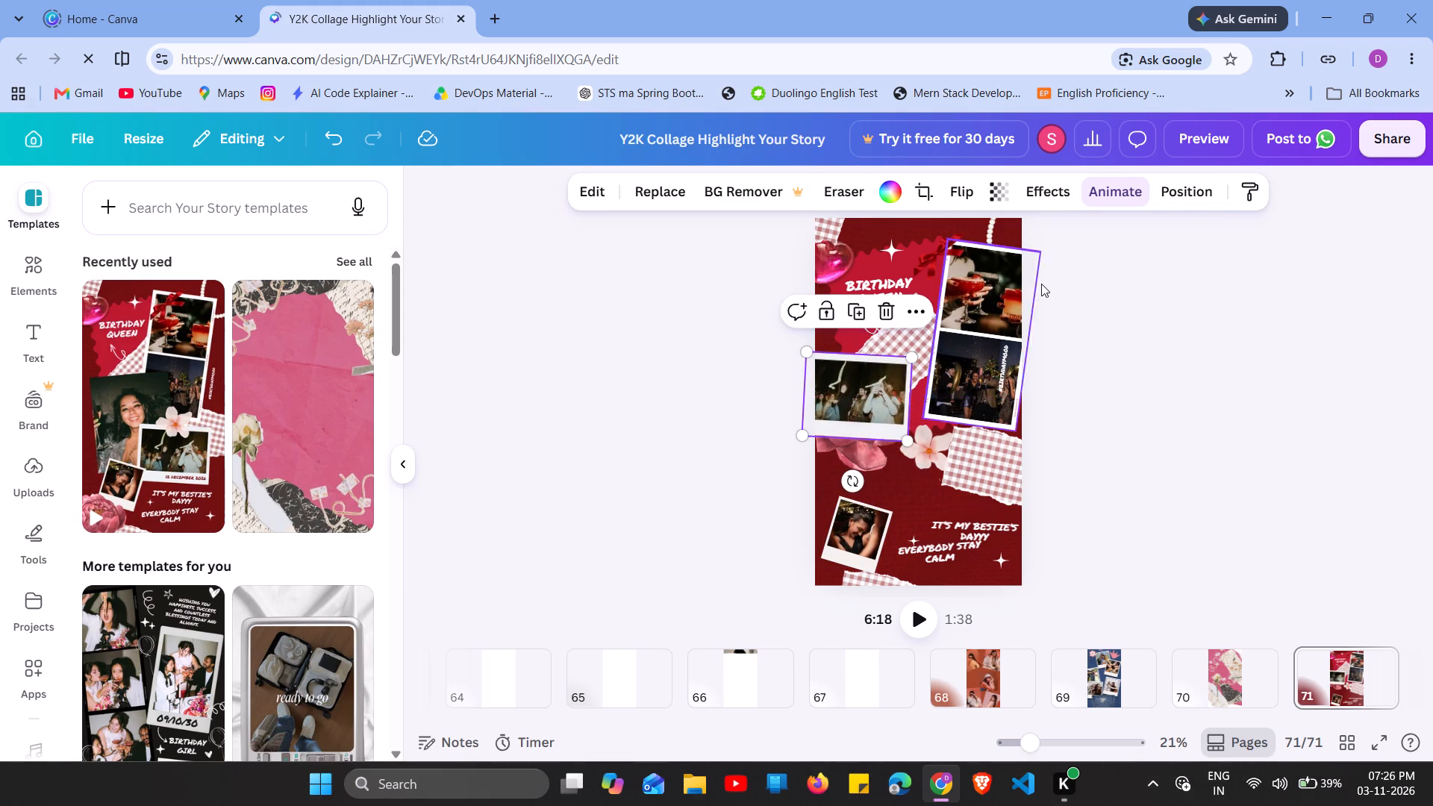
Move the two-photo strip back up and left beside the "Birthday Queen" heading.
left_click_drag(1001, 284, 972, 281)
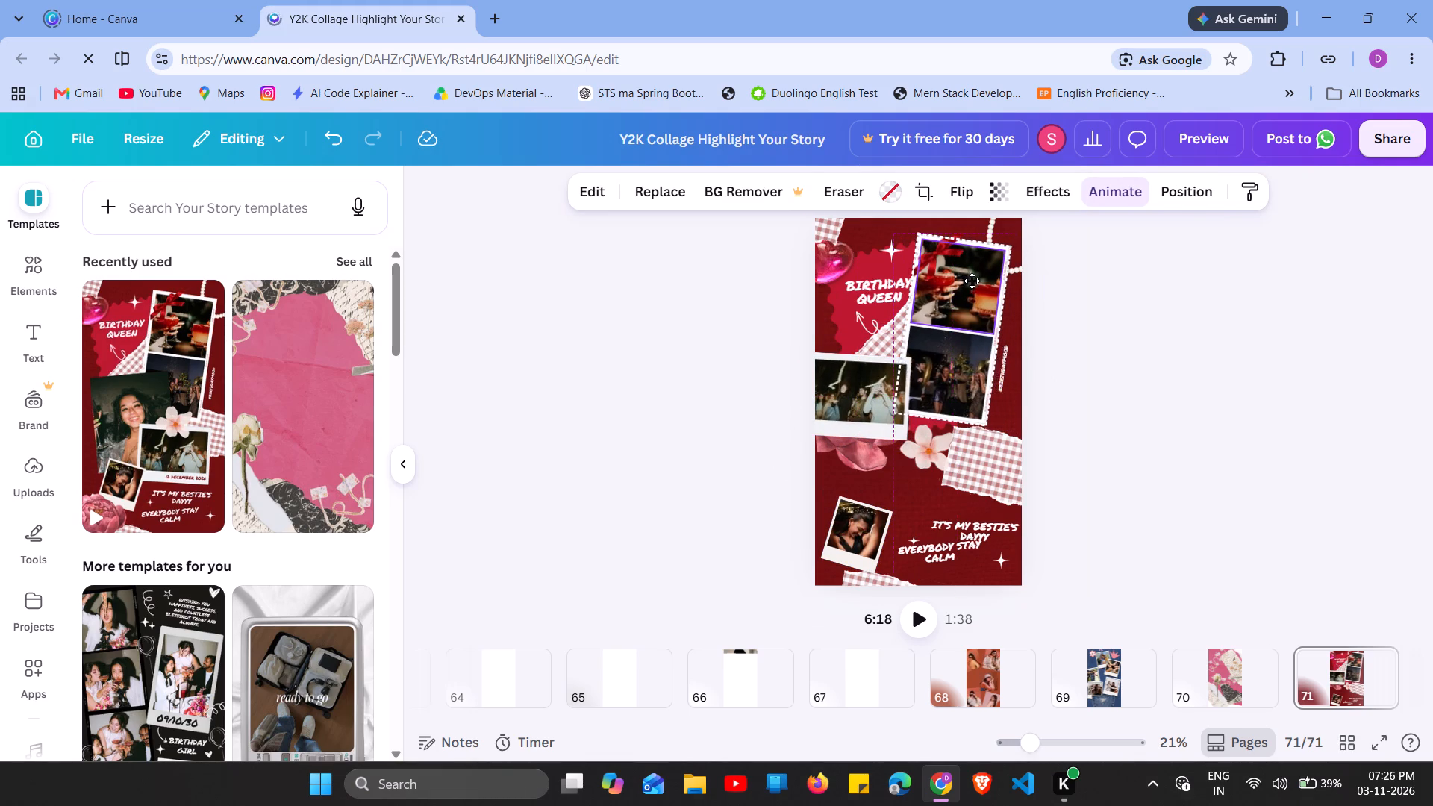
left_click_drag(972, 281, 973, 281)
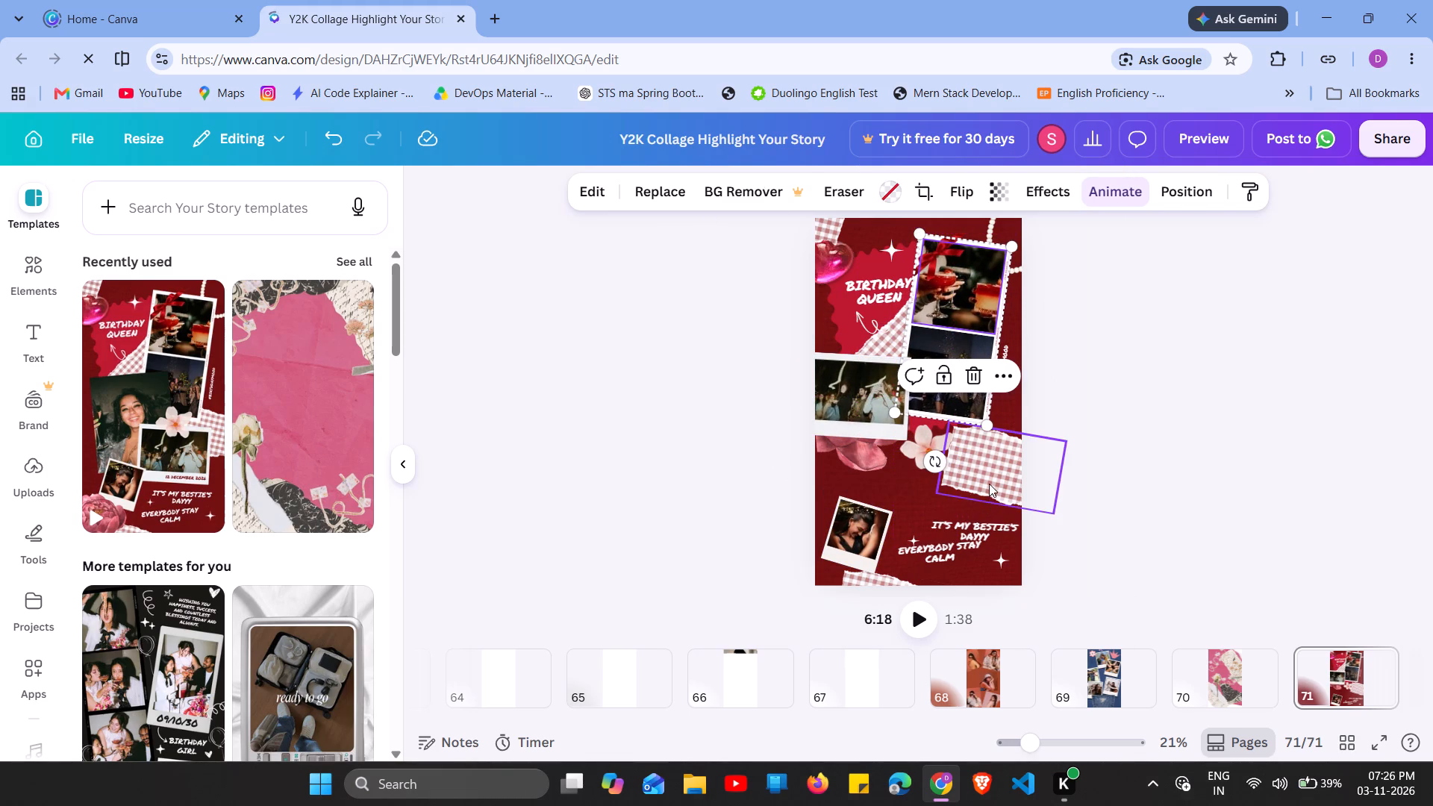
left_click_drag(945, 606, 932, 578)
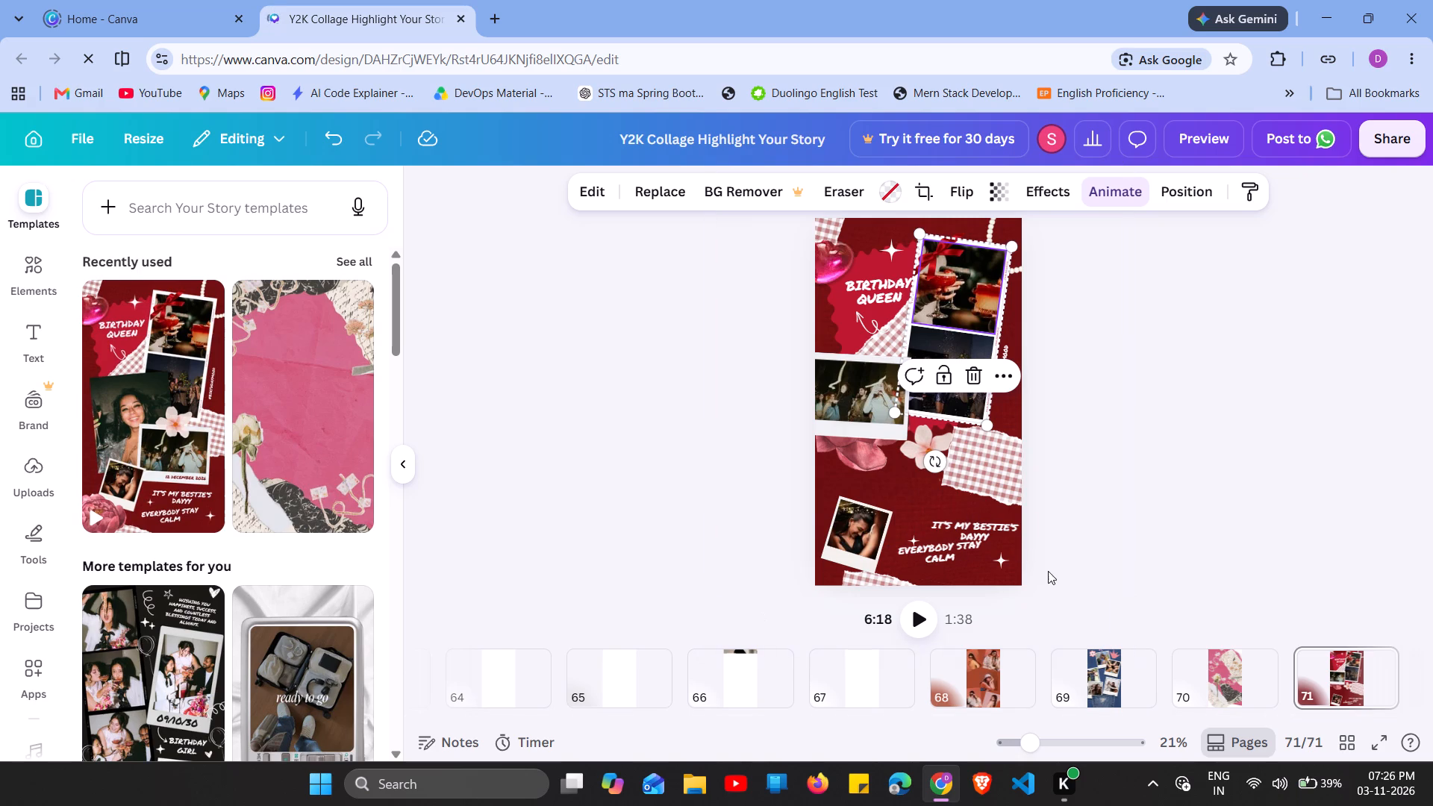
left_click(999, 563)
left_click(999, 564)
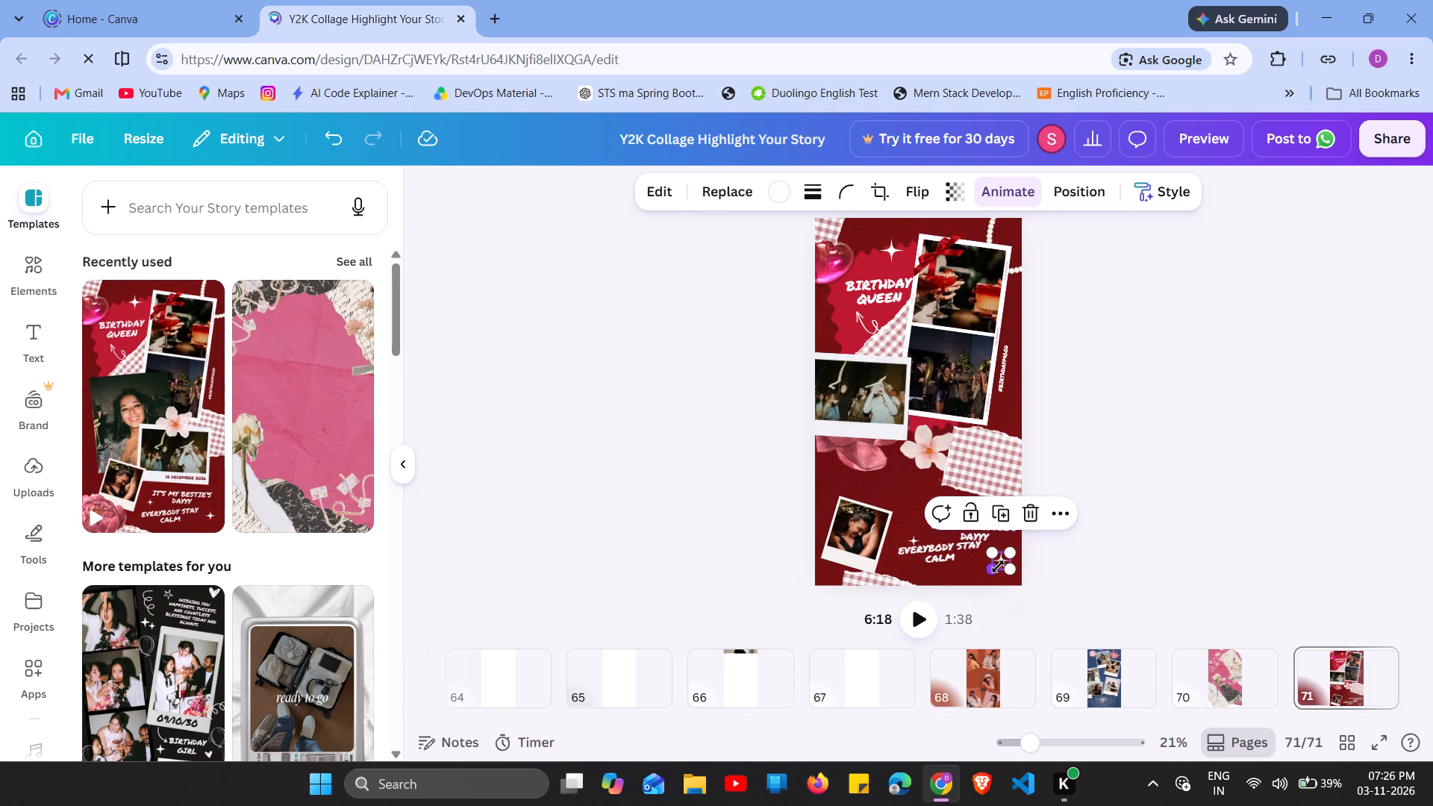
Delete the torn gingham paper beneath the photo strip and the pale pink blossom beside it.
left_click(958, 456)
left_click(1020, 370)
left_click(909, 447)
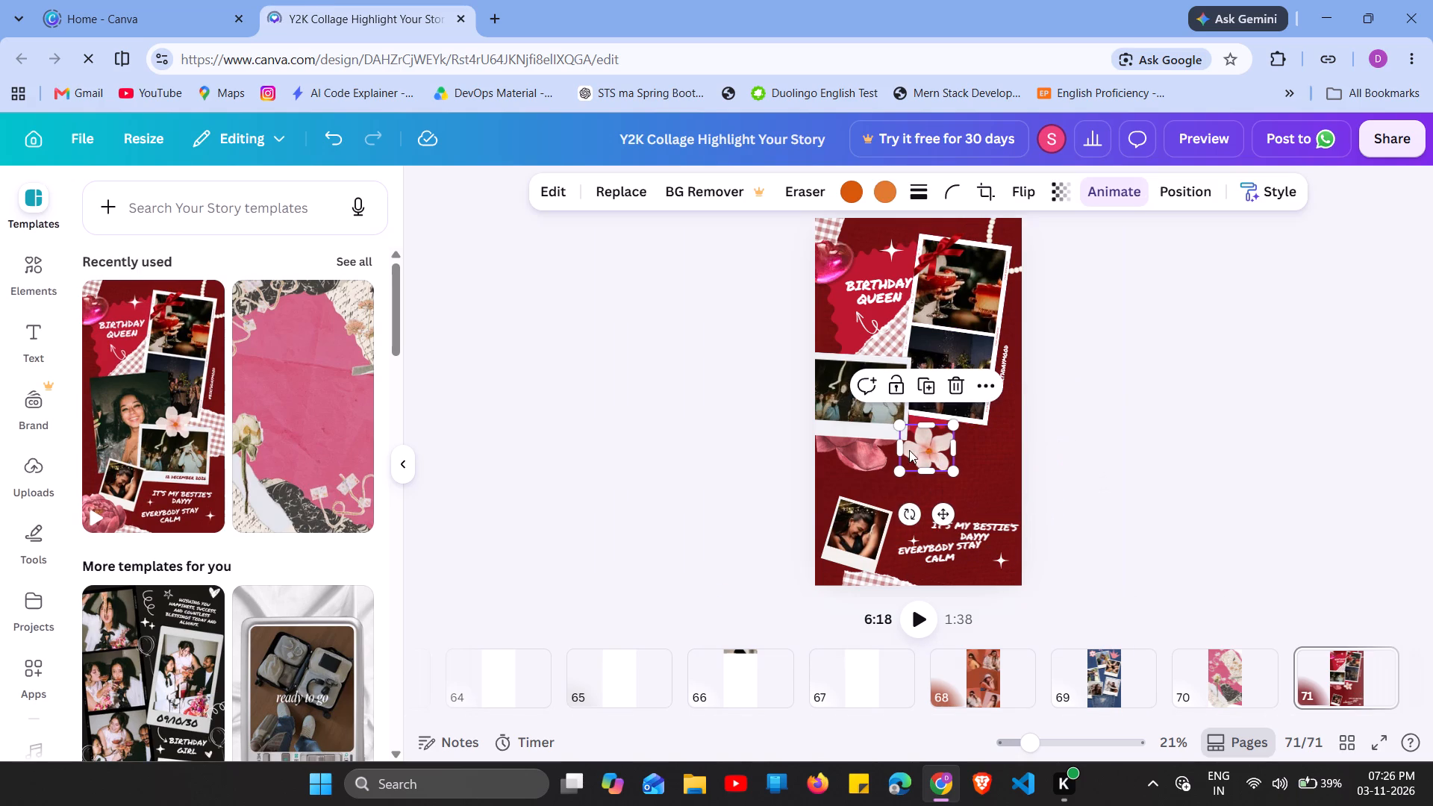
left_click(956, 387)
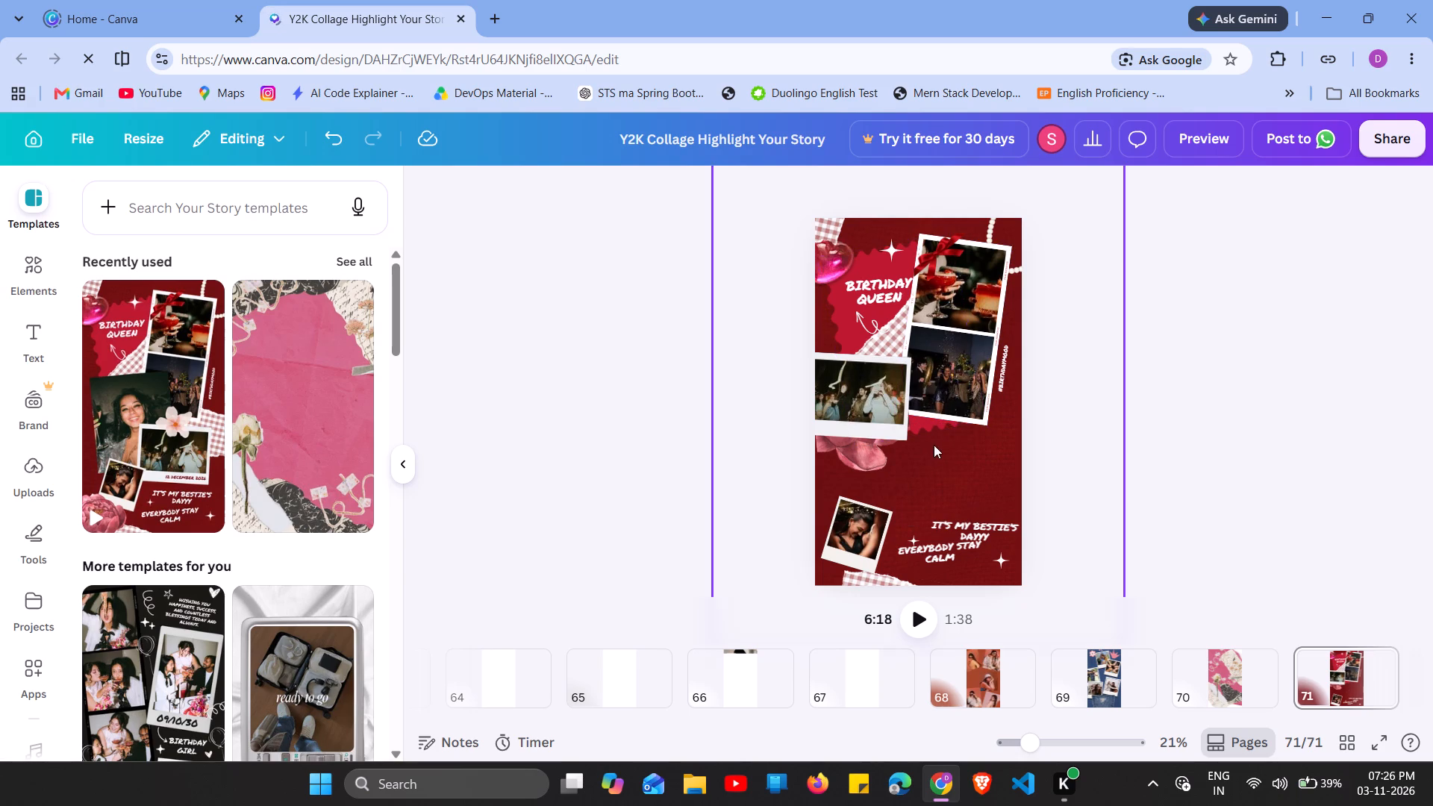
Move the two-photo strip down and right into the cleared area at the page's right edge.
left_click_drag(965, 360, 976, 452)
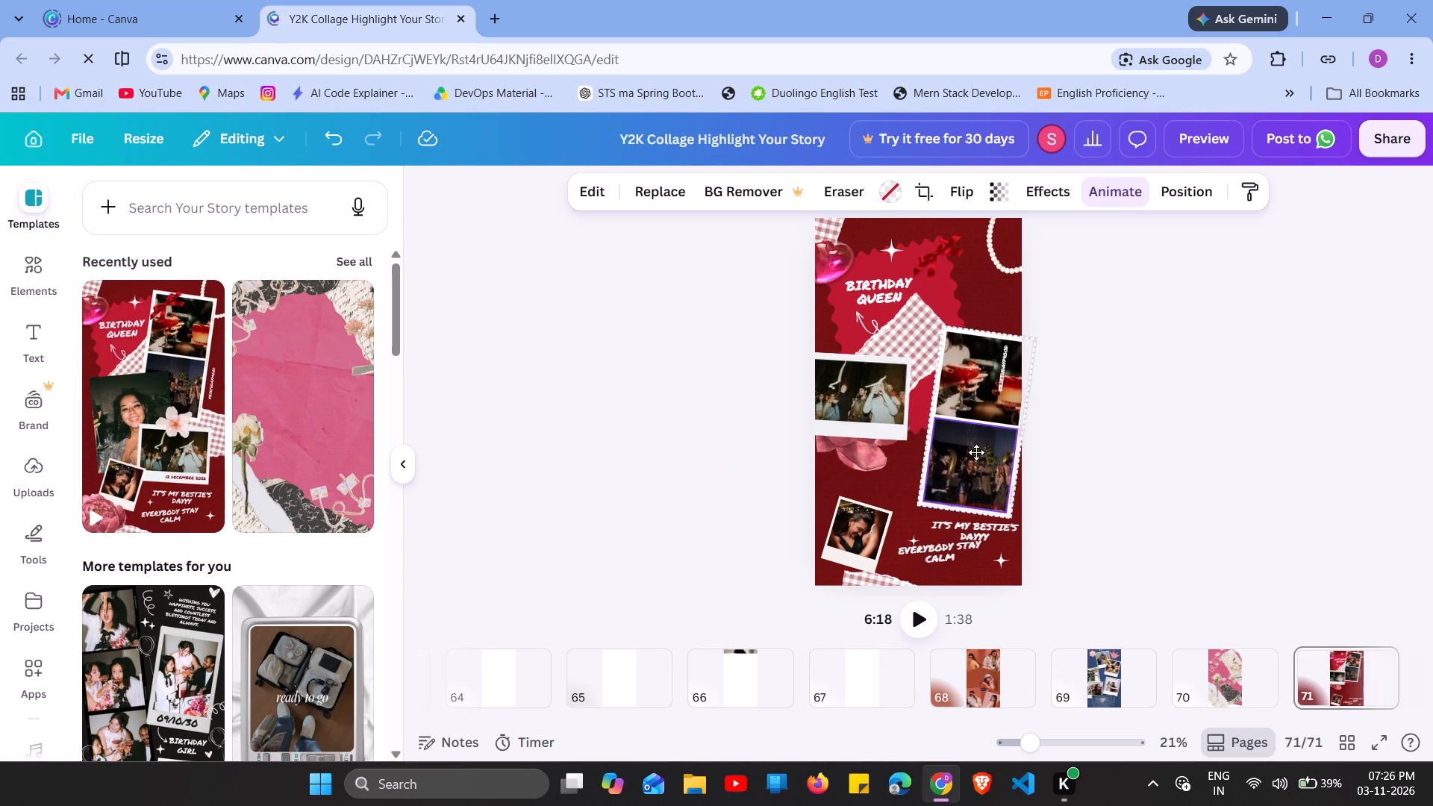
left_click_drag(976, 452, 995, 444)
left_click(1211, 408)
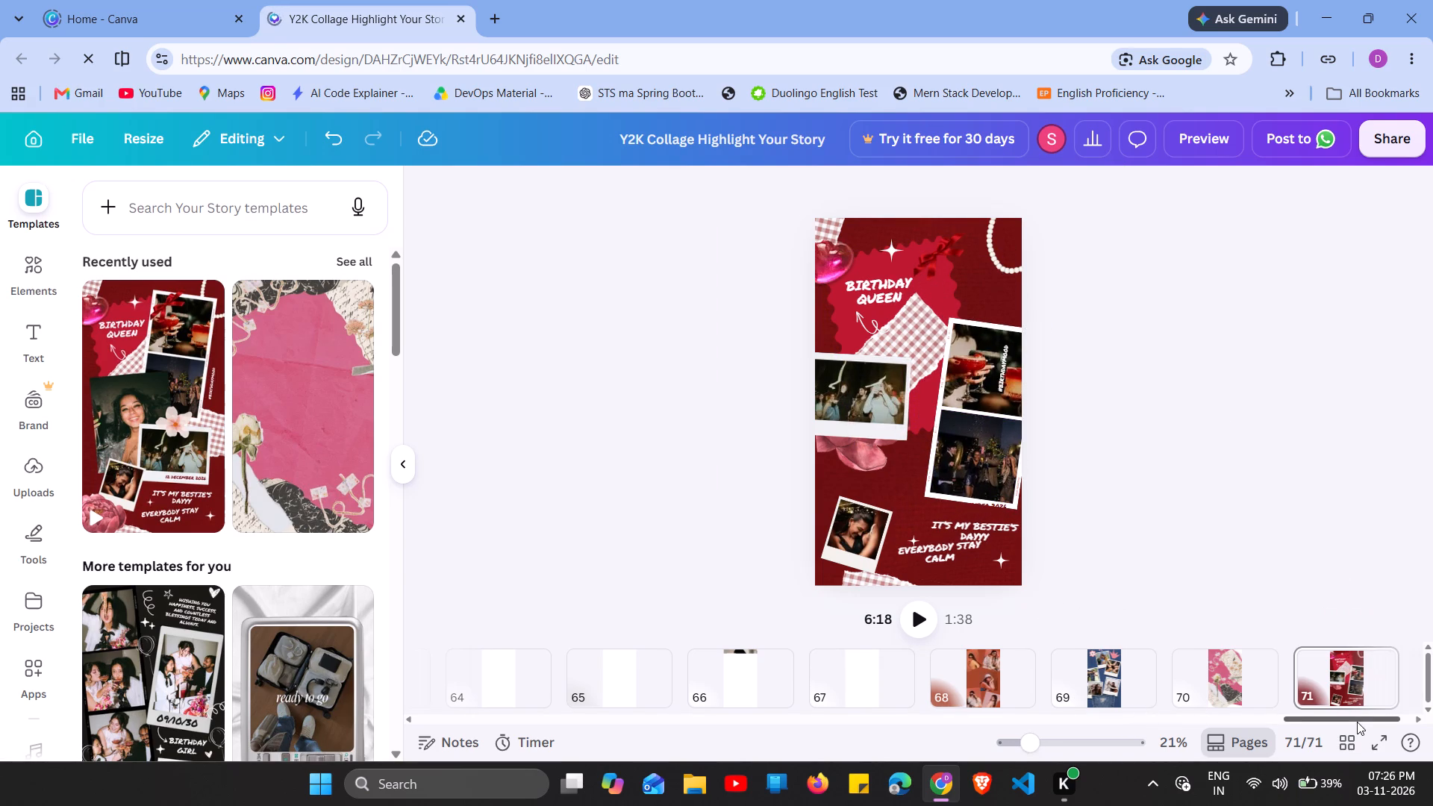
Add a new page after page 71.
left_click_drag(1357, 722, 1384, 716)
left_click(1350, 669)
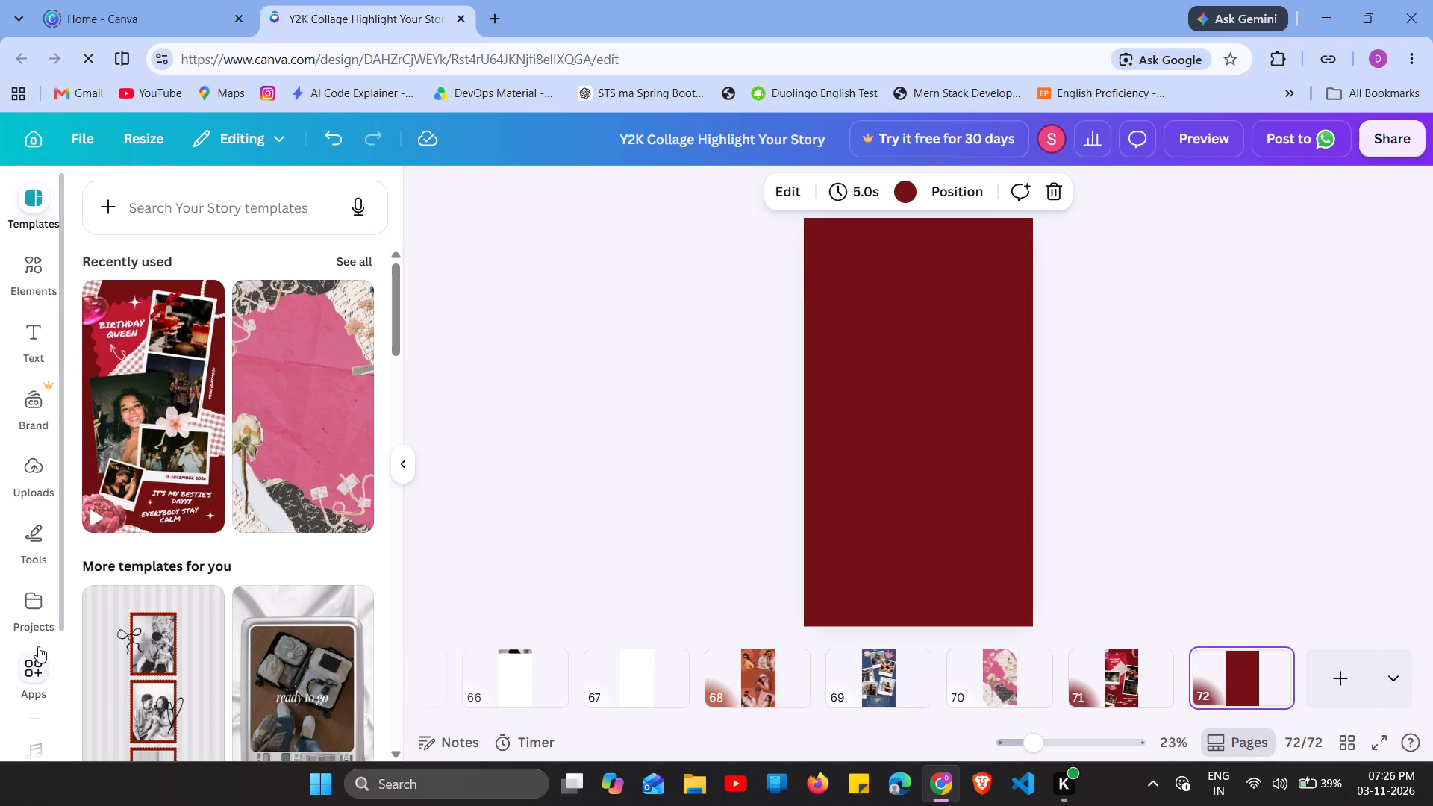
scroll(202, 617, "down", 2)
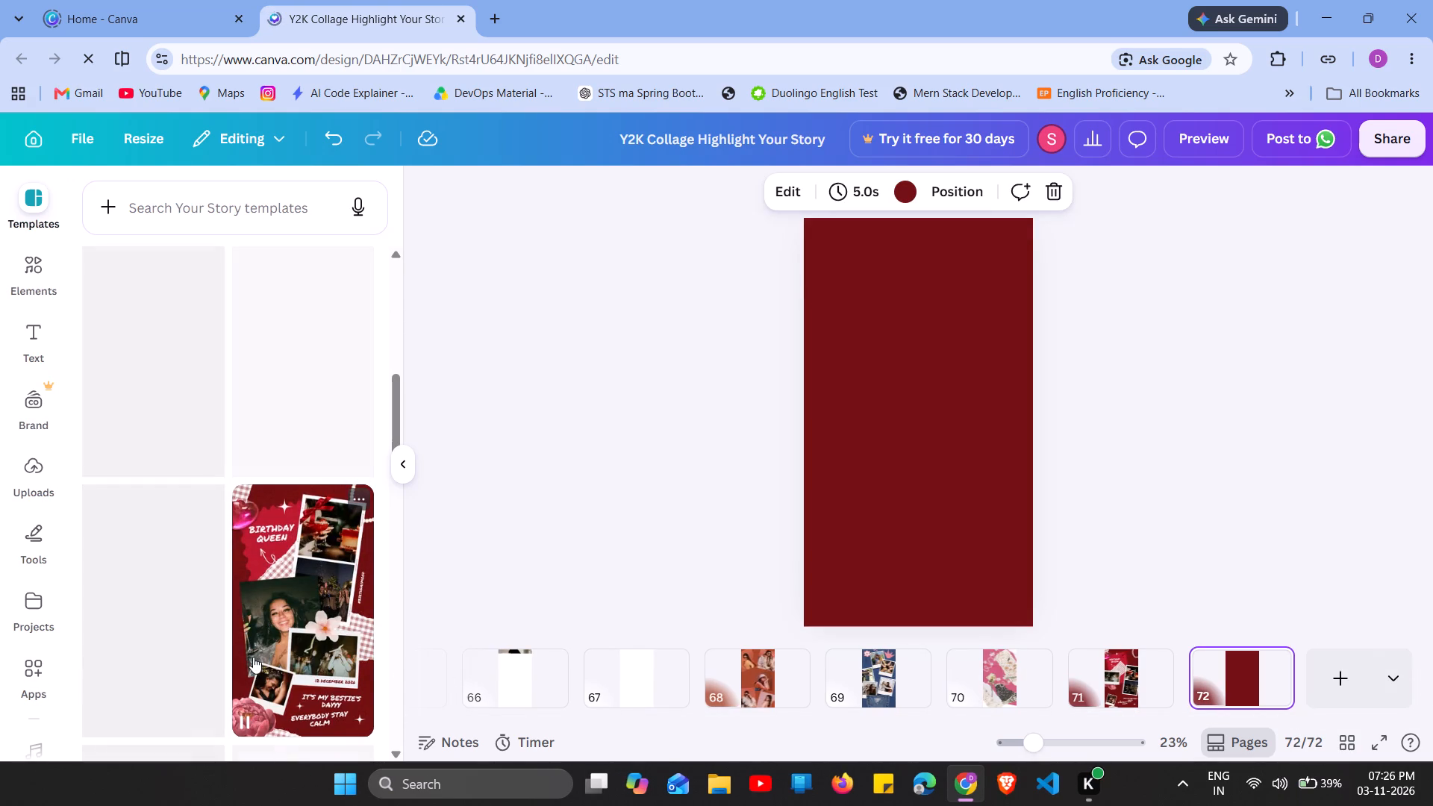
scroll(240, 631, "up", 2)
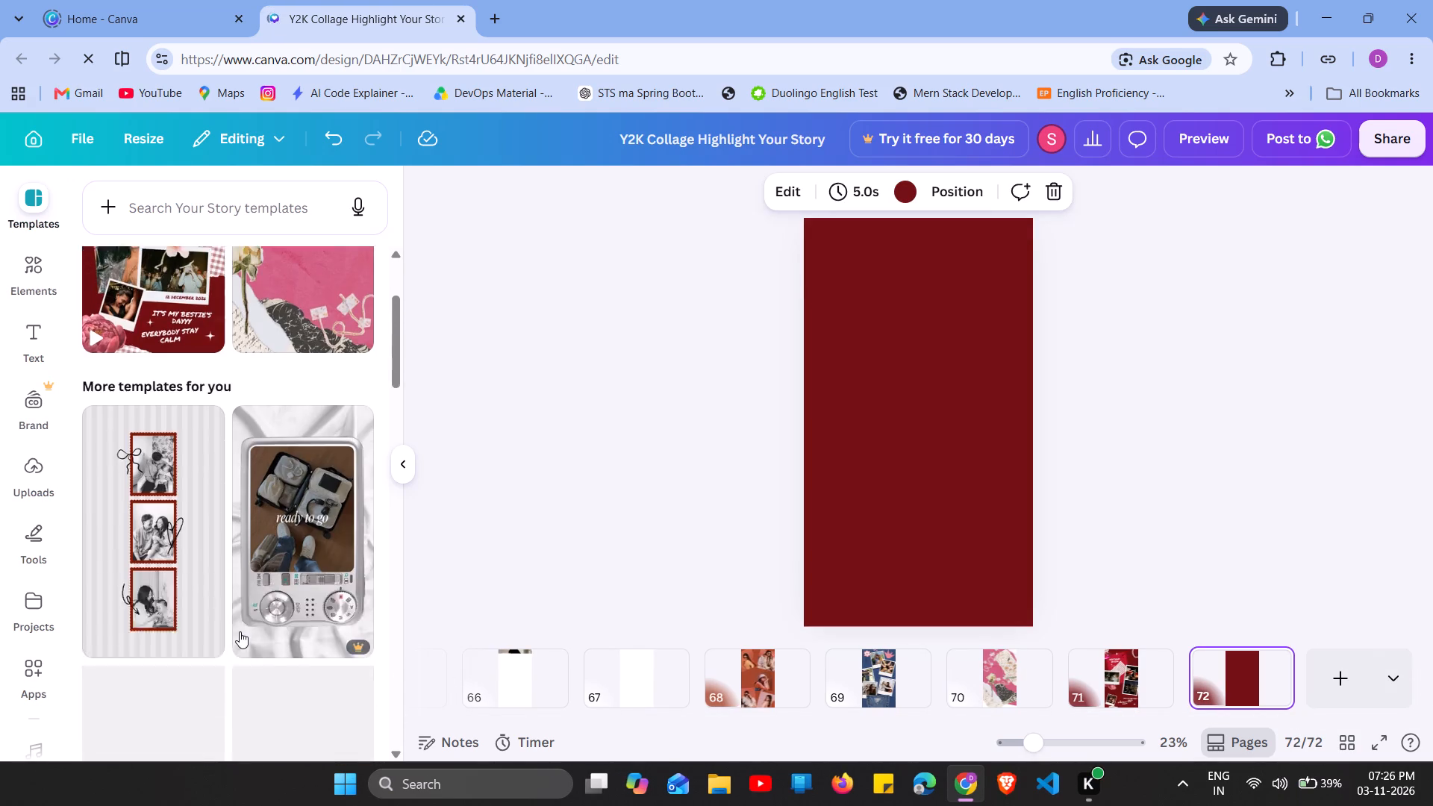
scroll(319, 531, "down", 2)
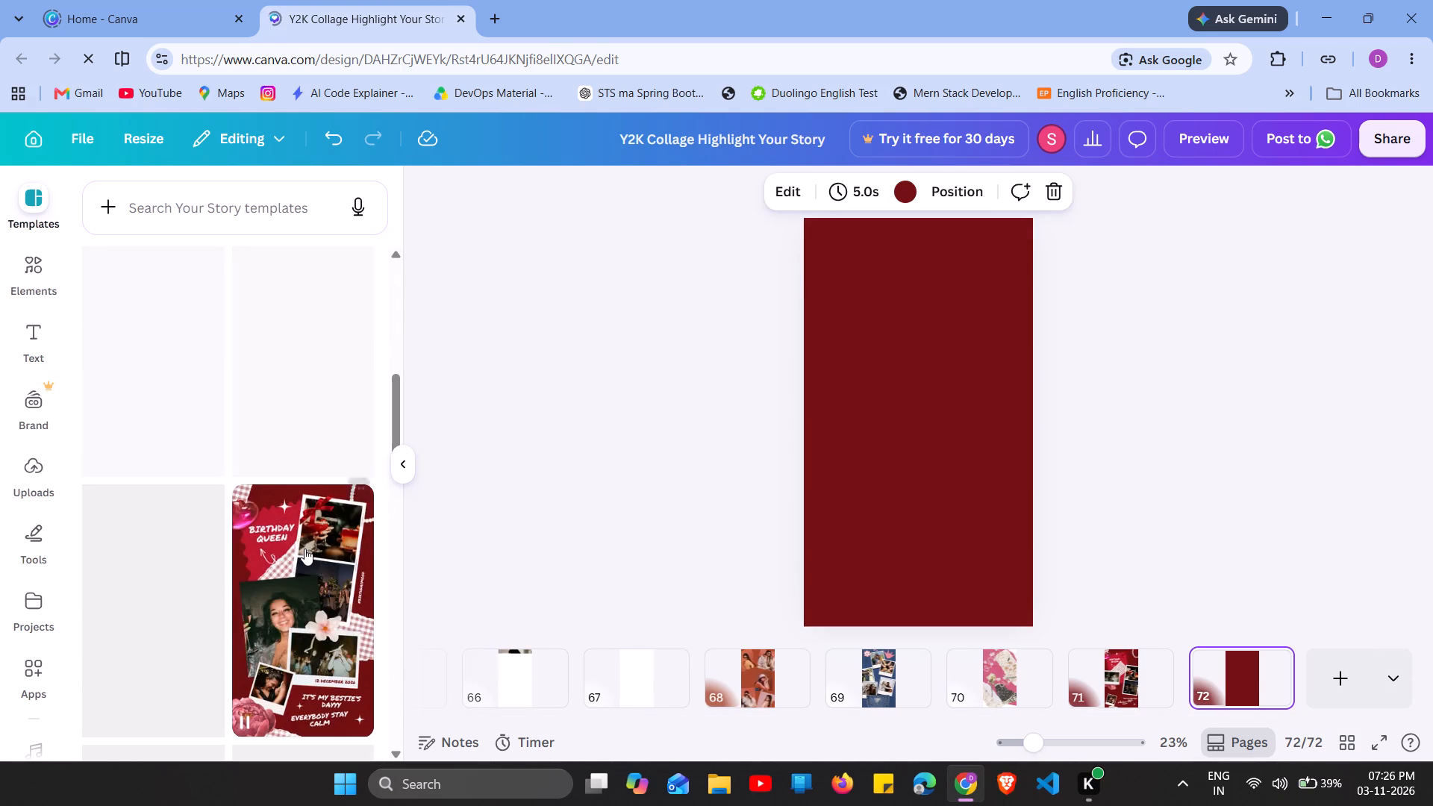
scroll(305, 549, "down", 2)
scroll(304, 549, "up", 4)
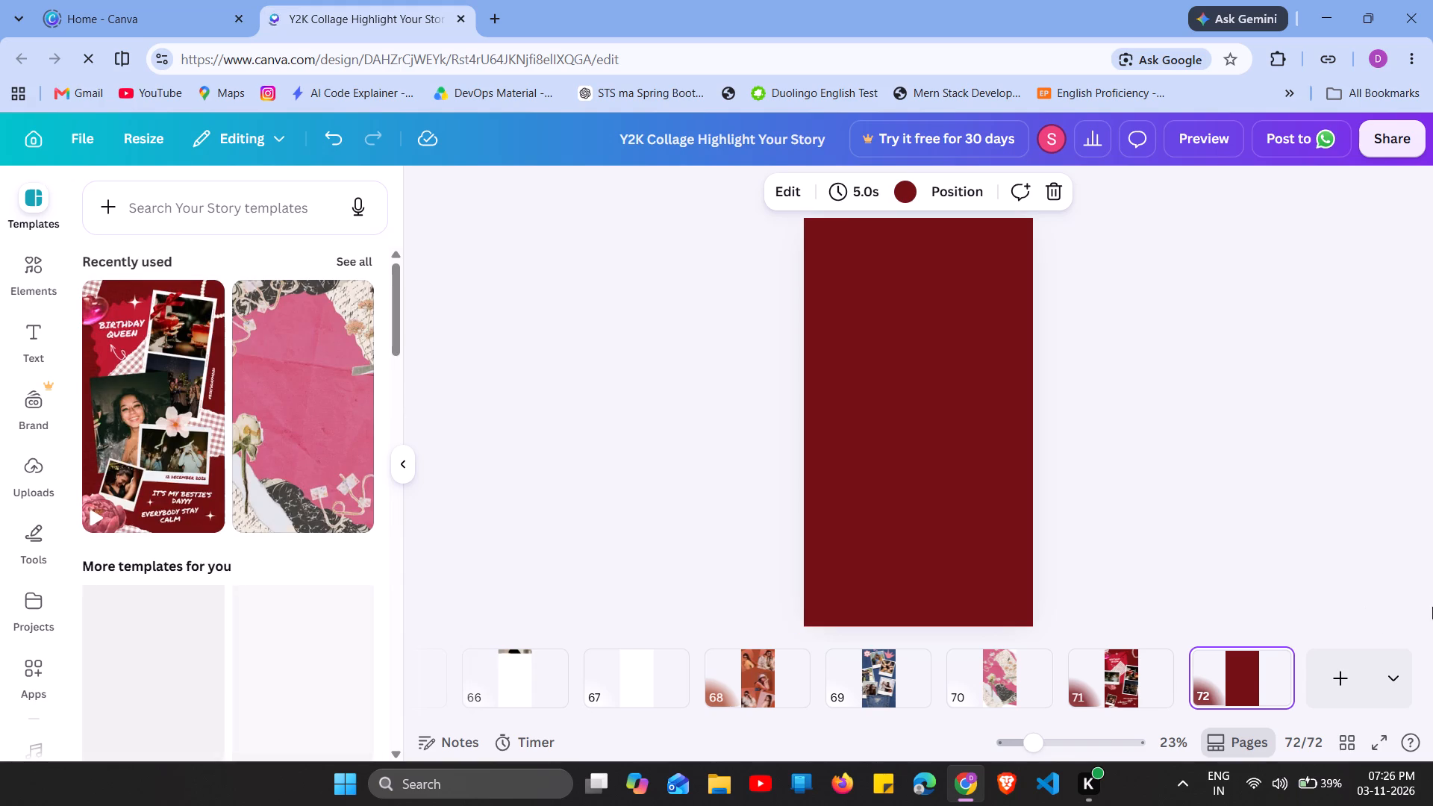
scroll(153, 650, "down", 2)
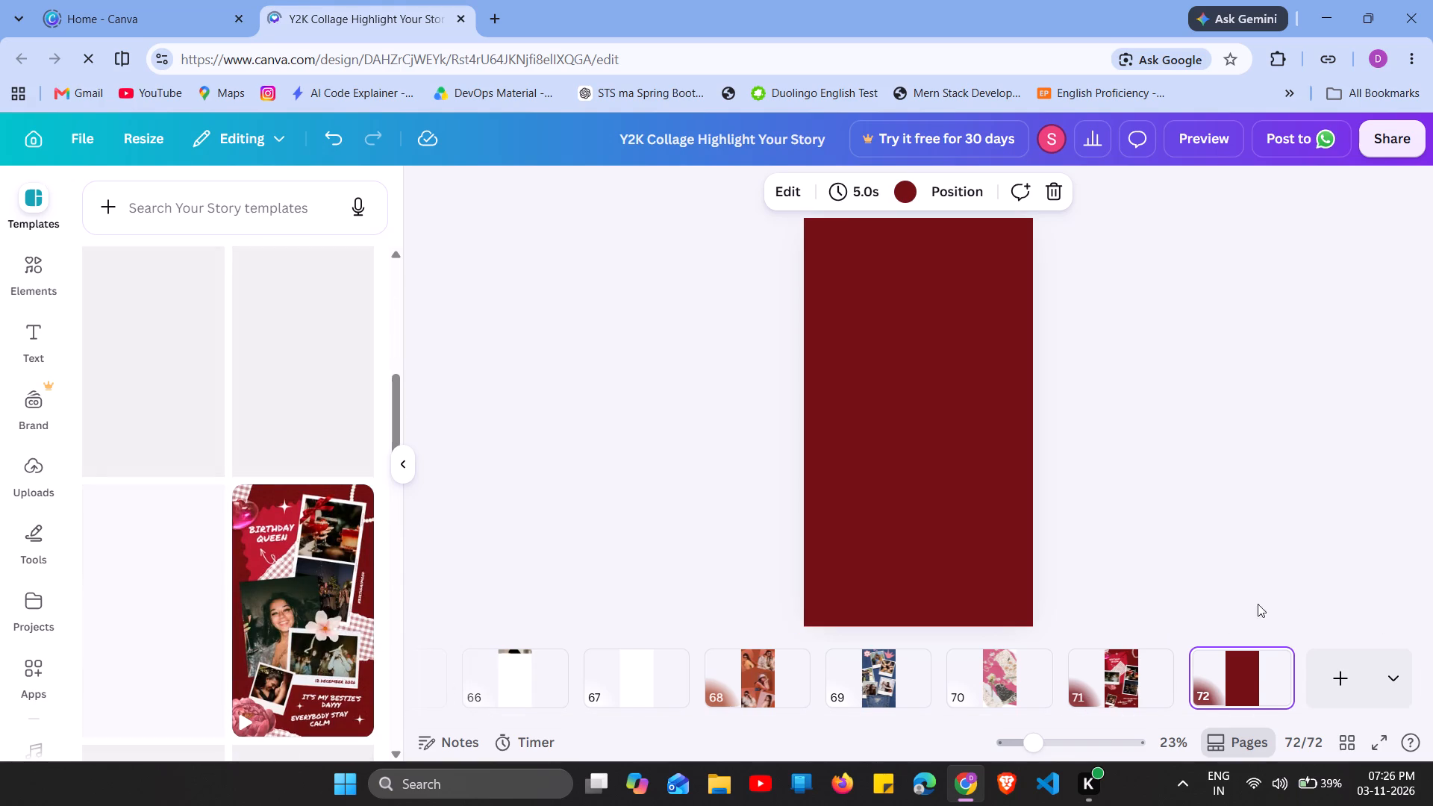
On page 71, move the "It's my bestie's dayyy" caption left and lower the "Everybody stay calm" caption slightly beneath it.
left_click(1132, 658)
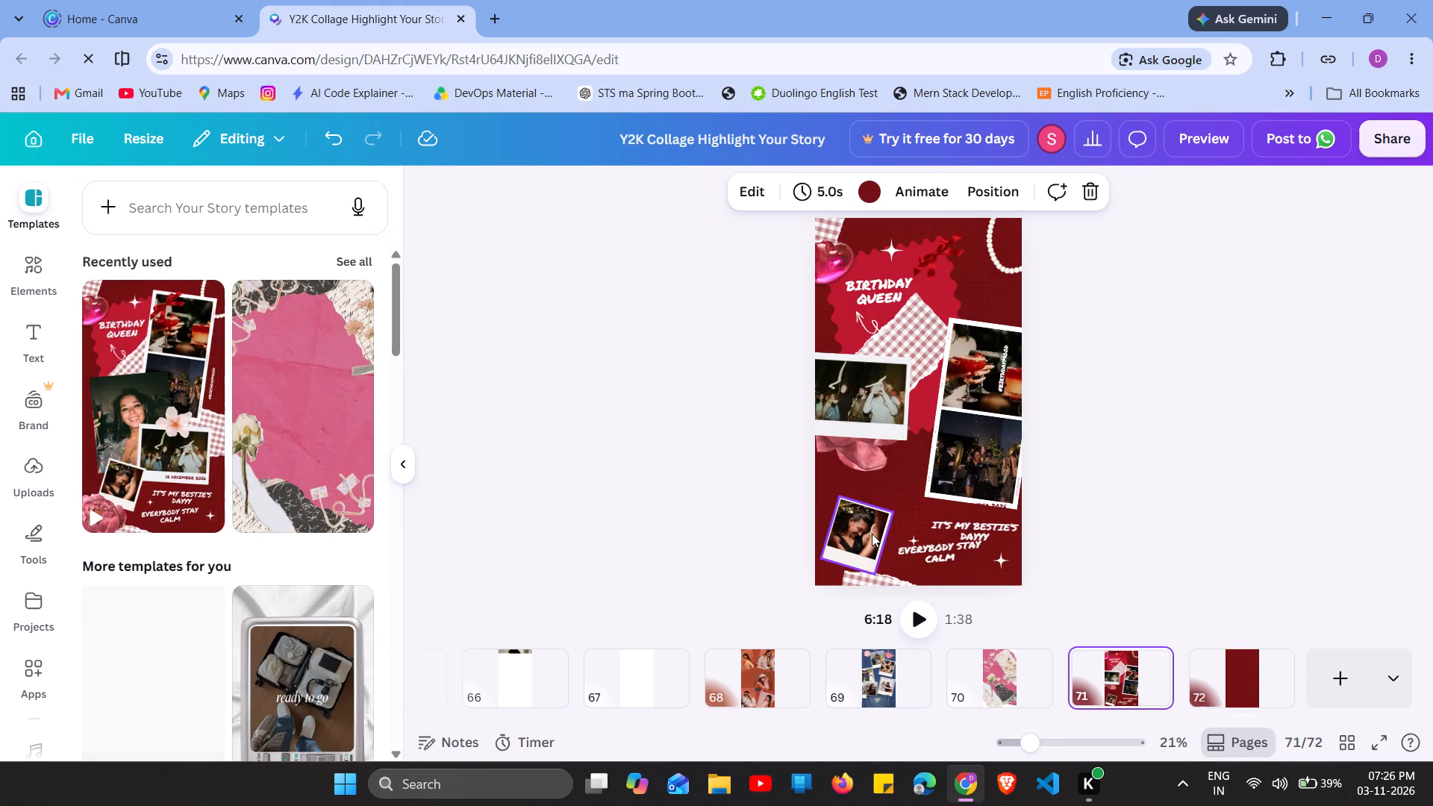
left_click(868, 531)
left_click(866, 524)
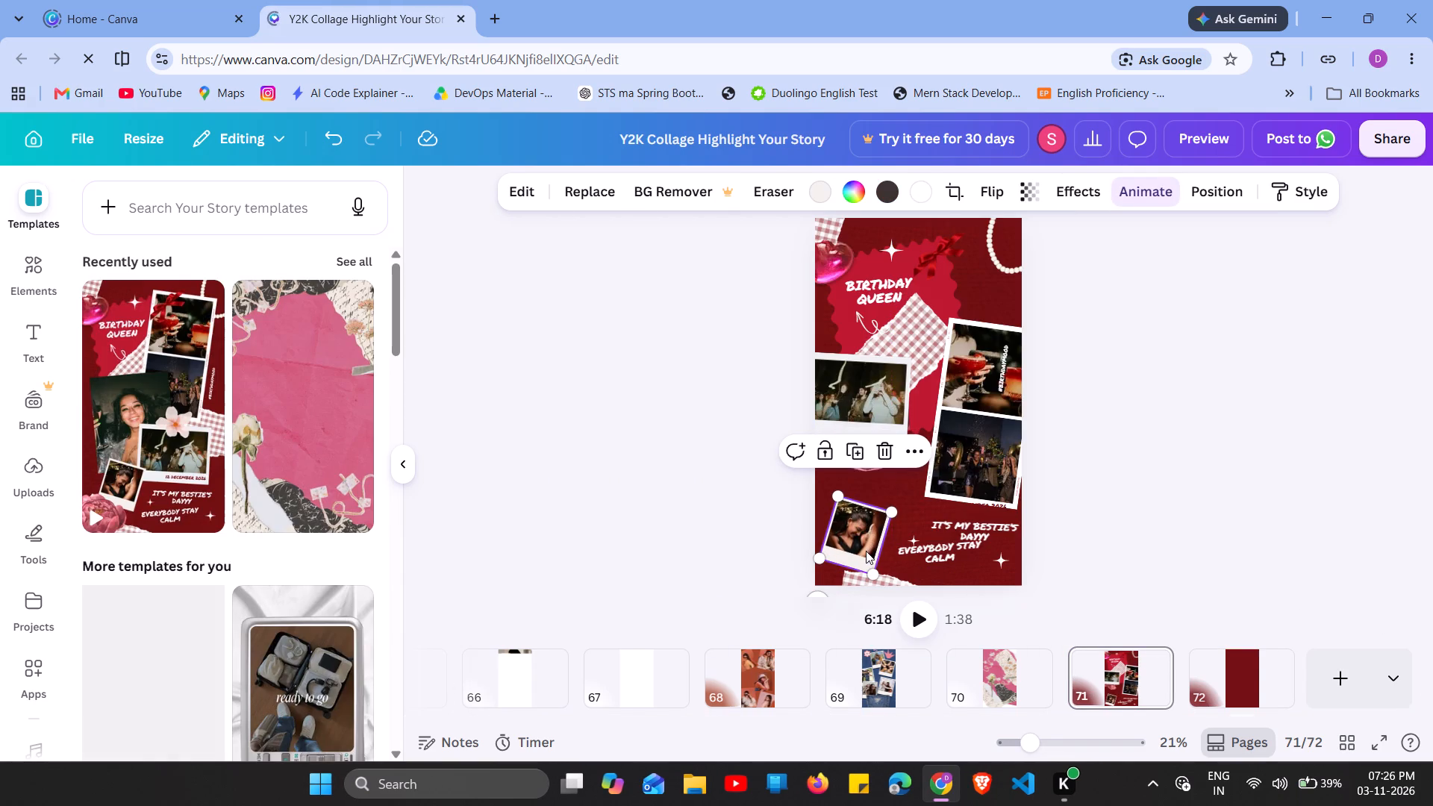
left_click(866, 551)
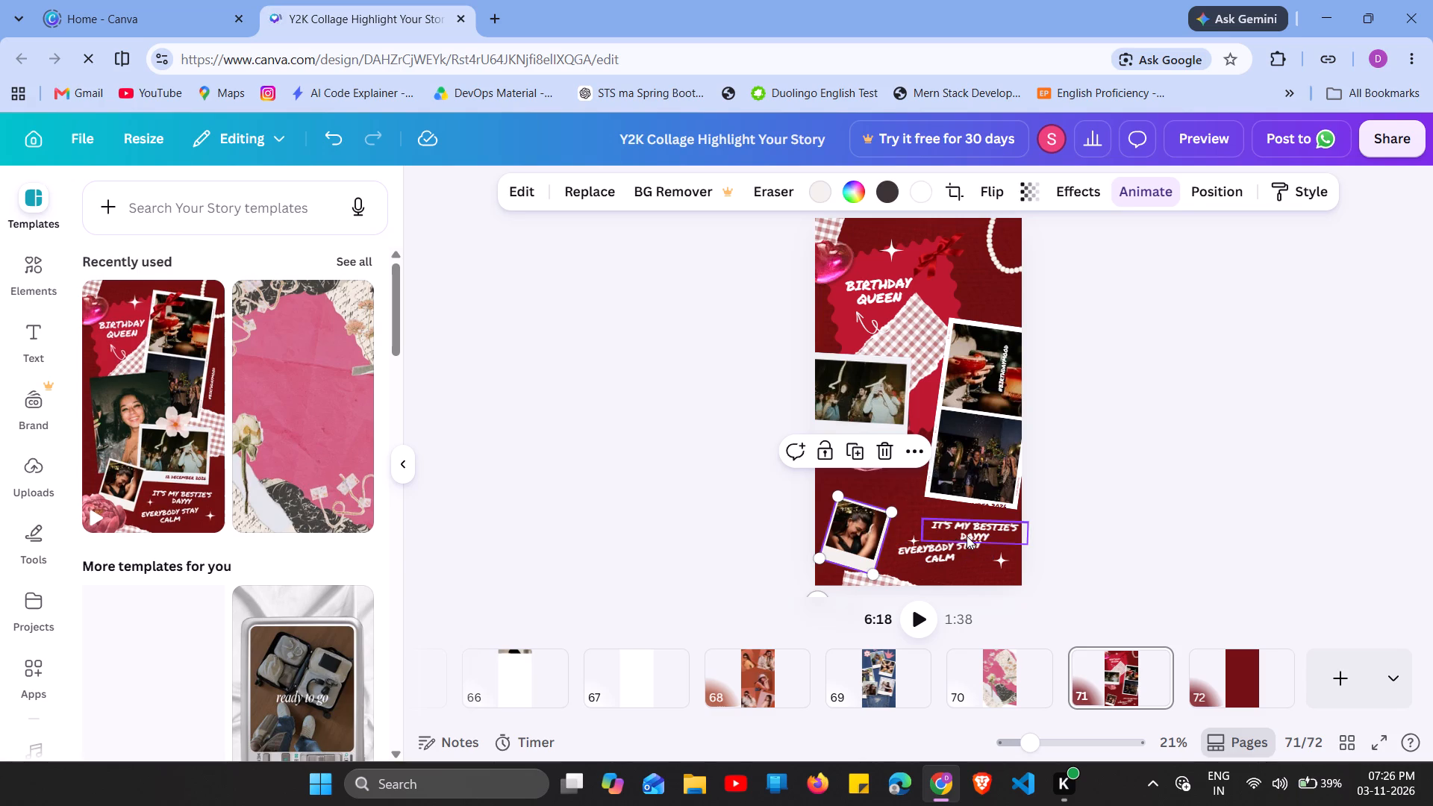
left_click_drag(966, 534, 940, 532)
left_click(937, 523)
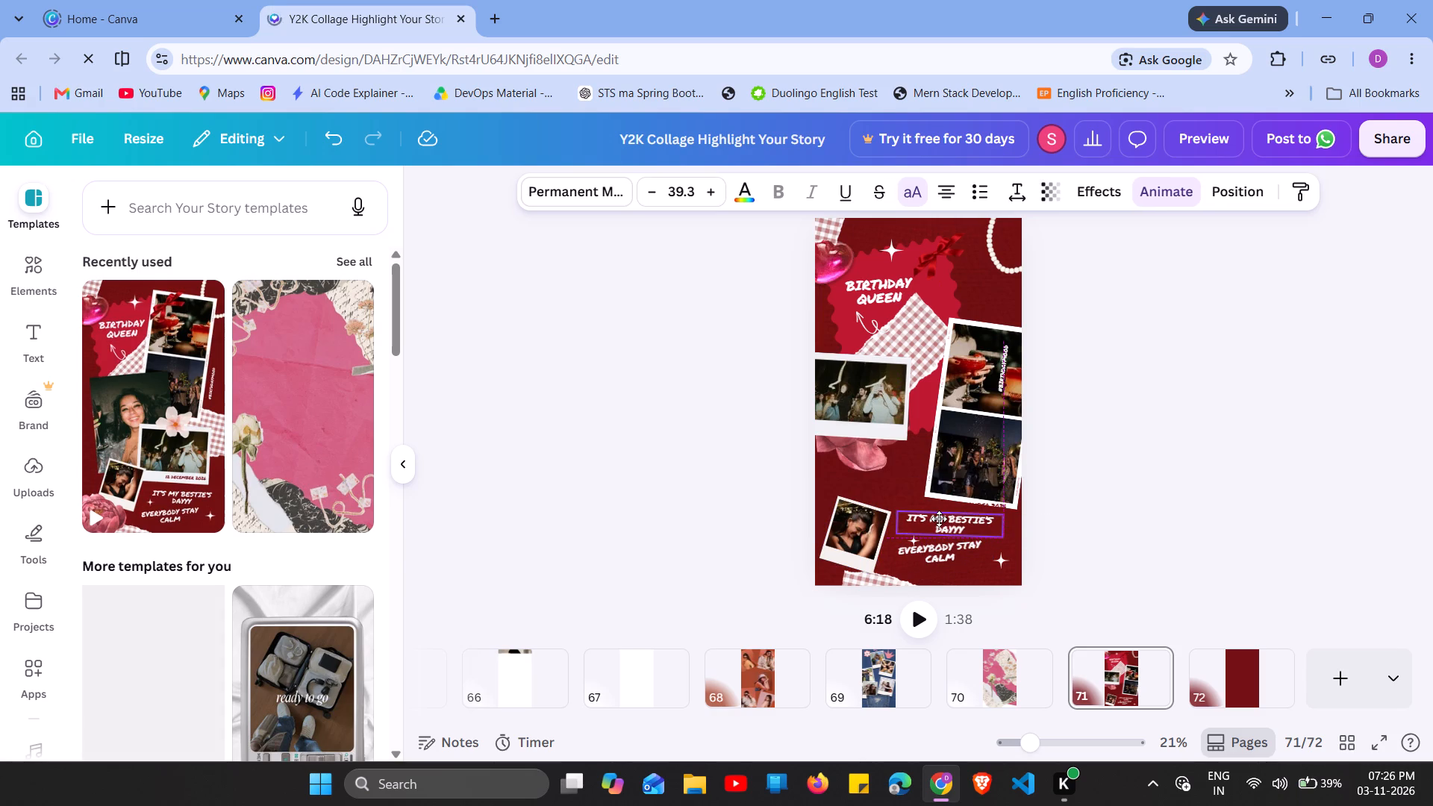
left_click_drag(943, 545, 952, 557)
left_click(952, 557)
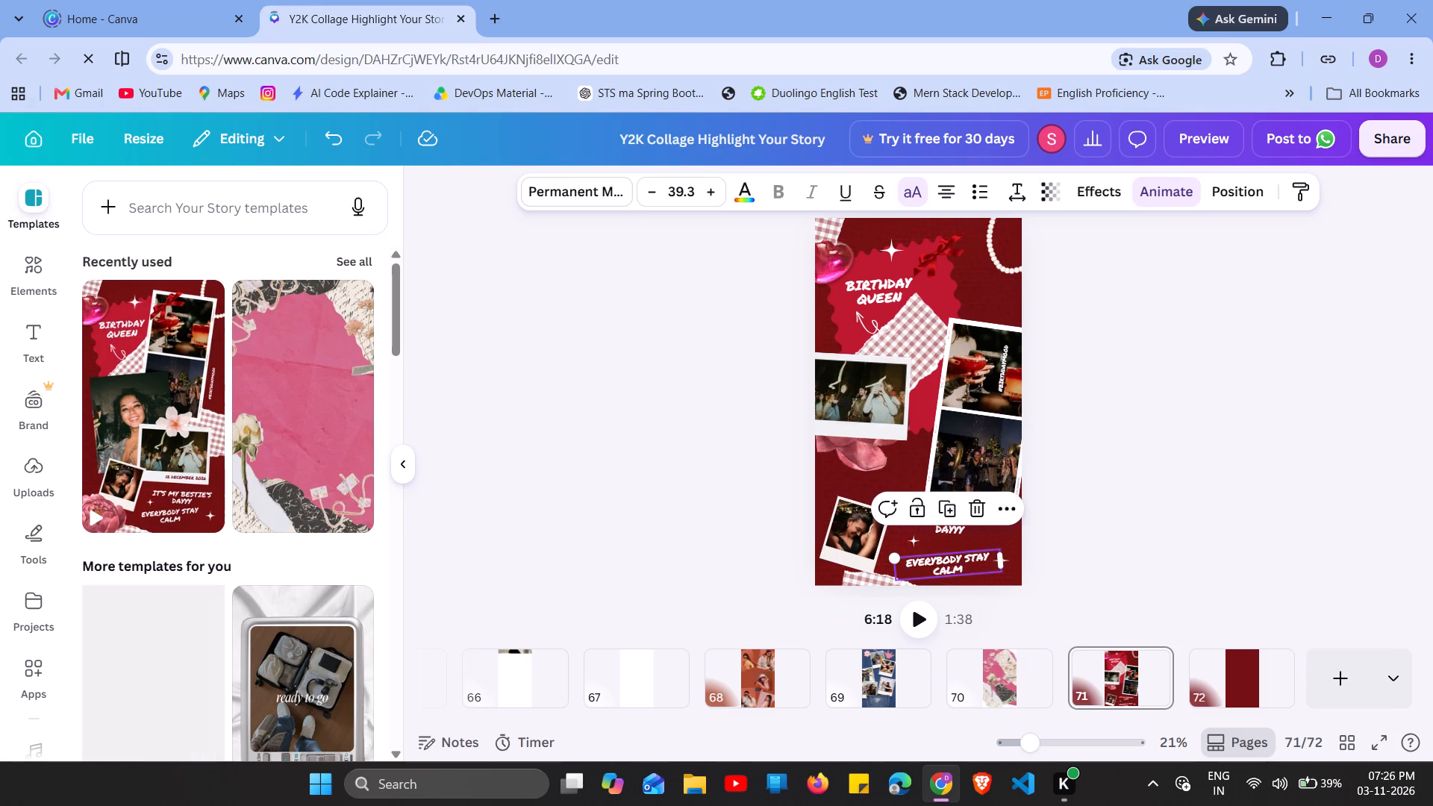
left_click_drag(952, 559, 953, 552)
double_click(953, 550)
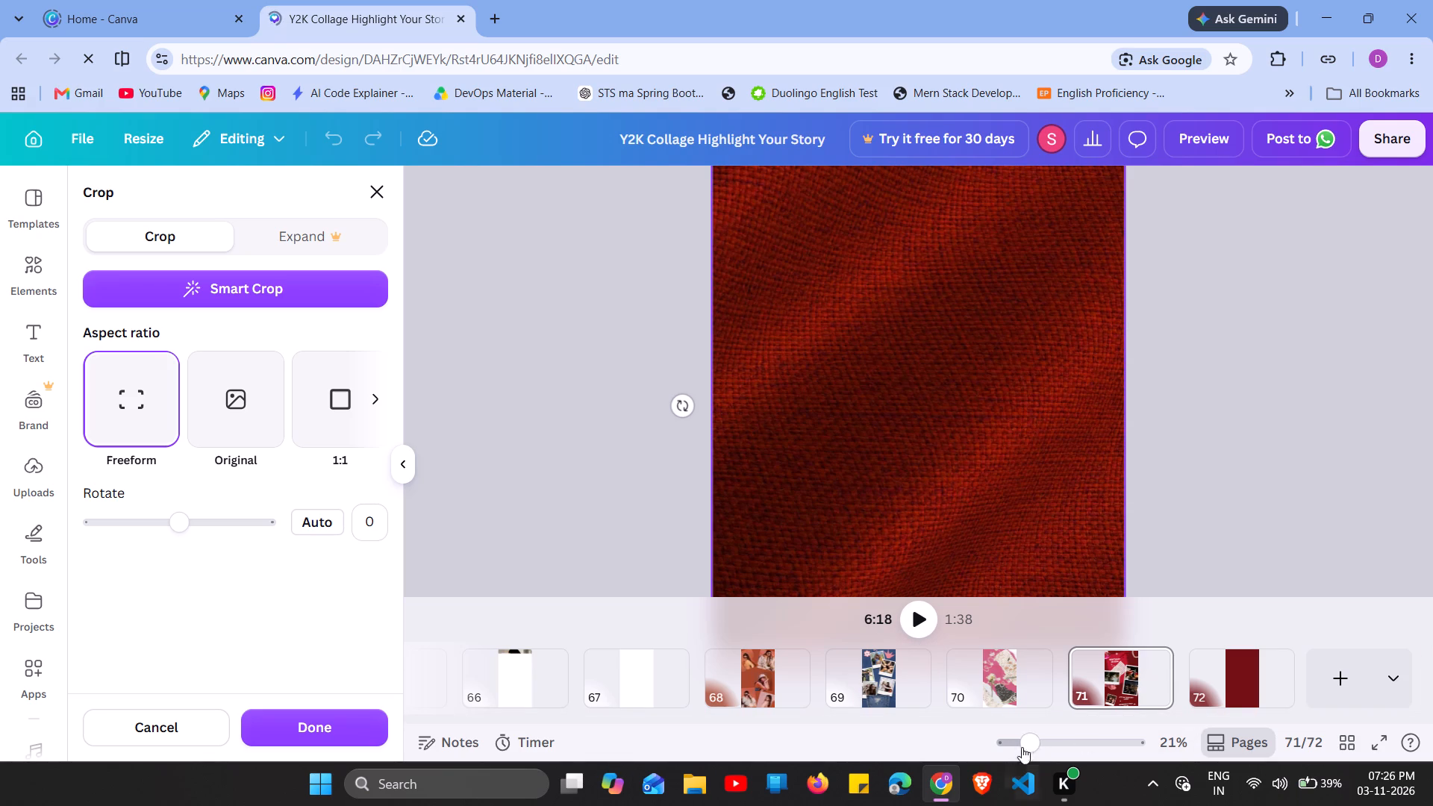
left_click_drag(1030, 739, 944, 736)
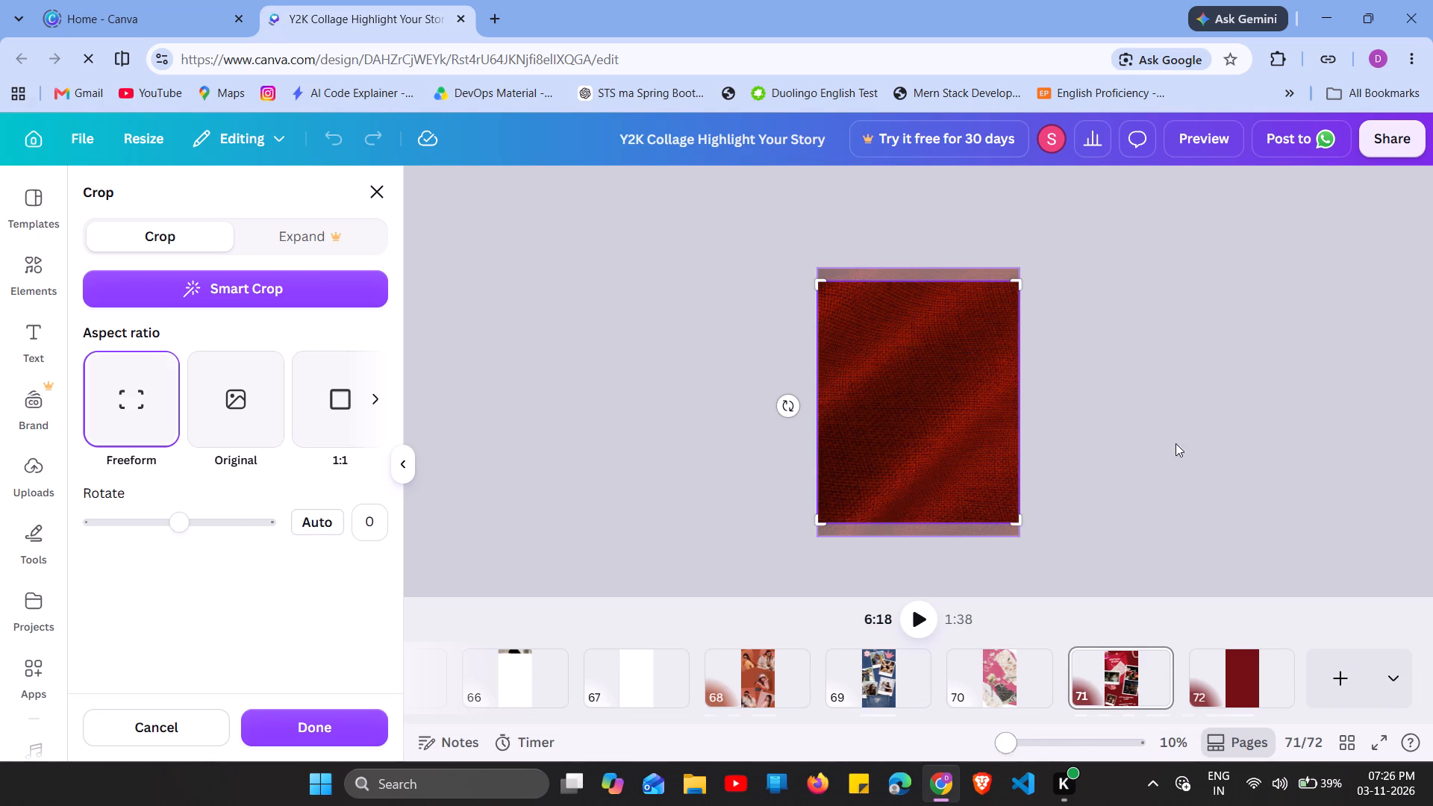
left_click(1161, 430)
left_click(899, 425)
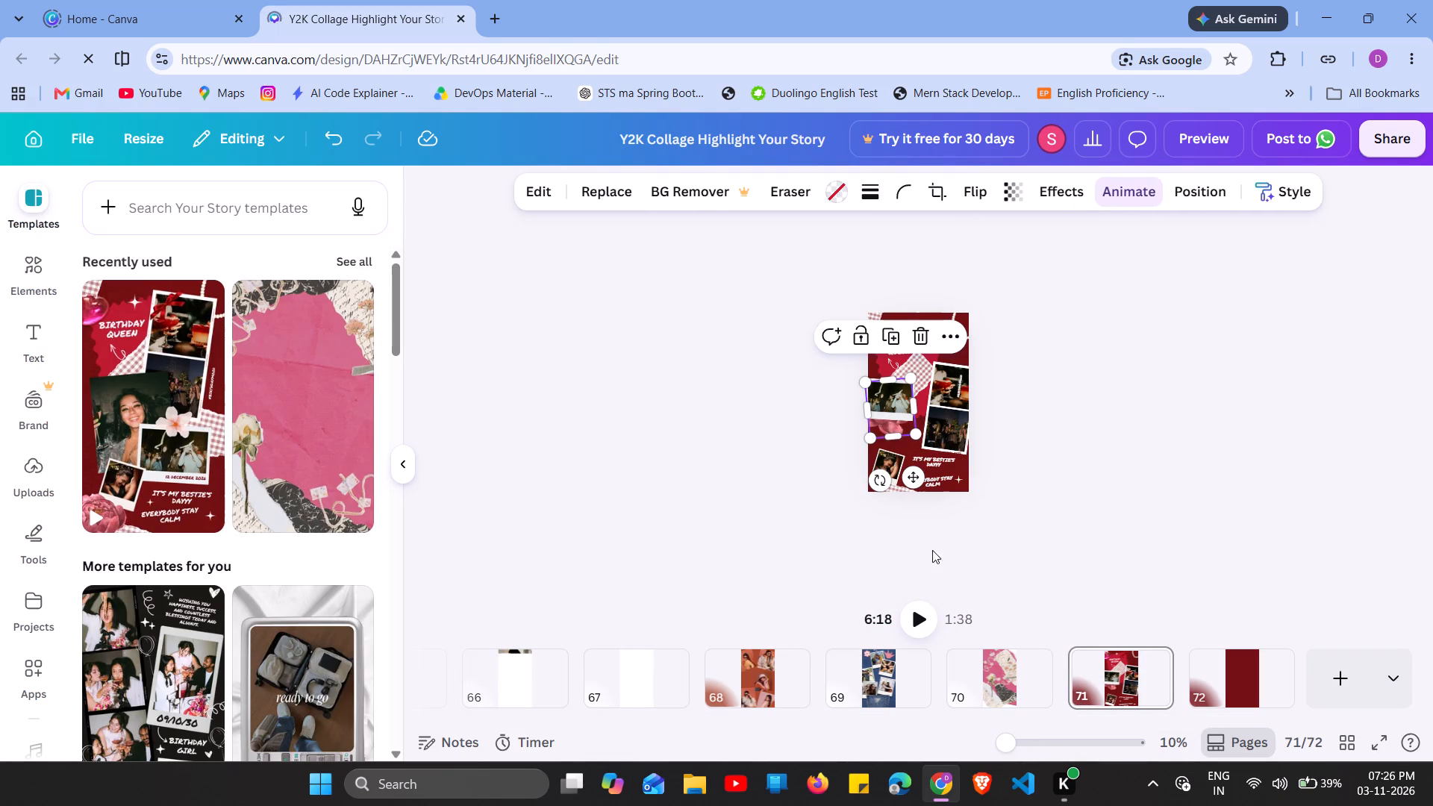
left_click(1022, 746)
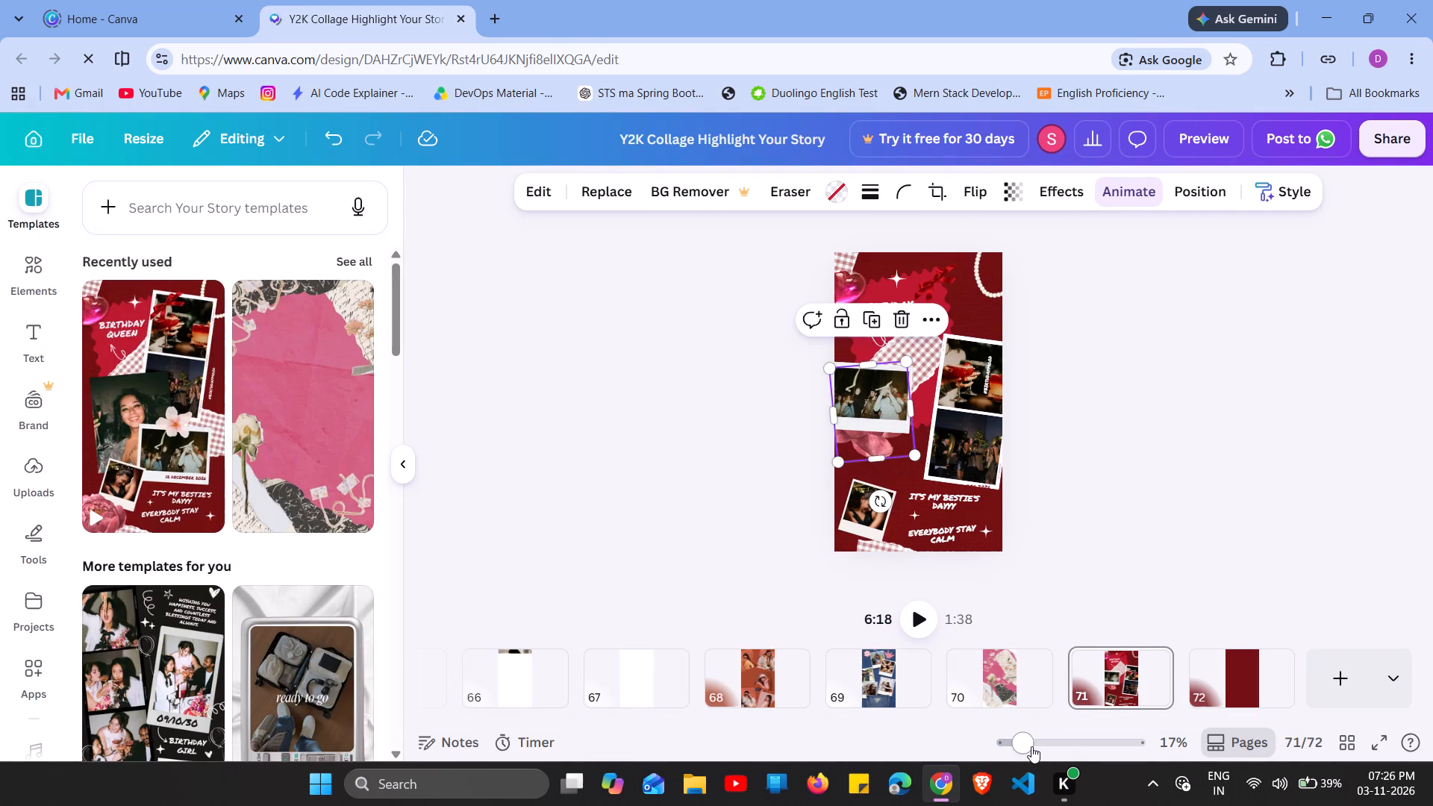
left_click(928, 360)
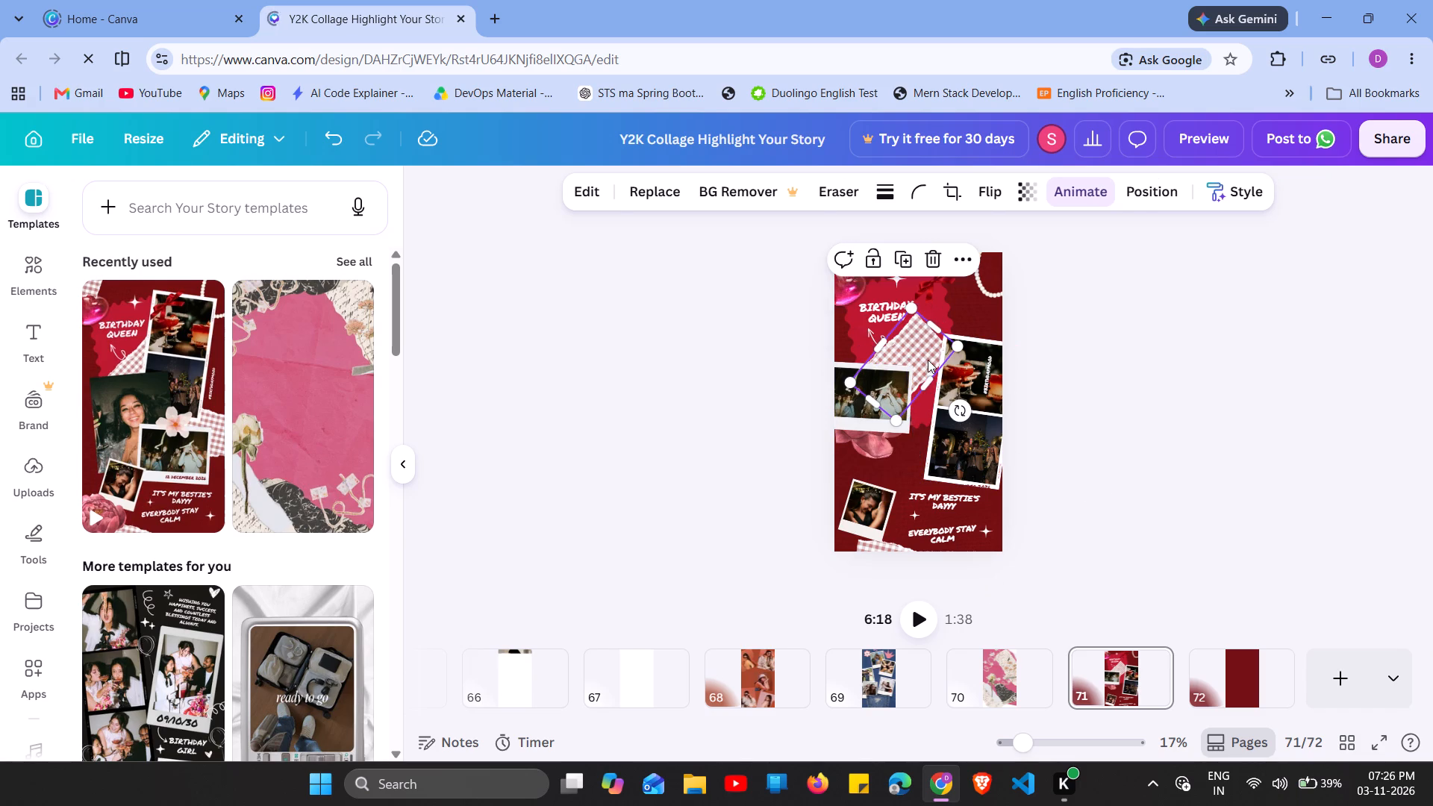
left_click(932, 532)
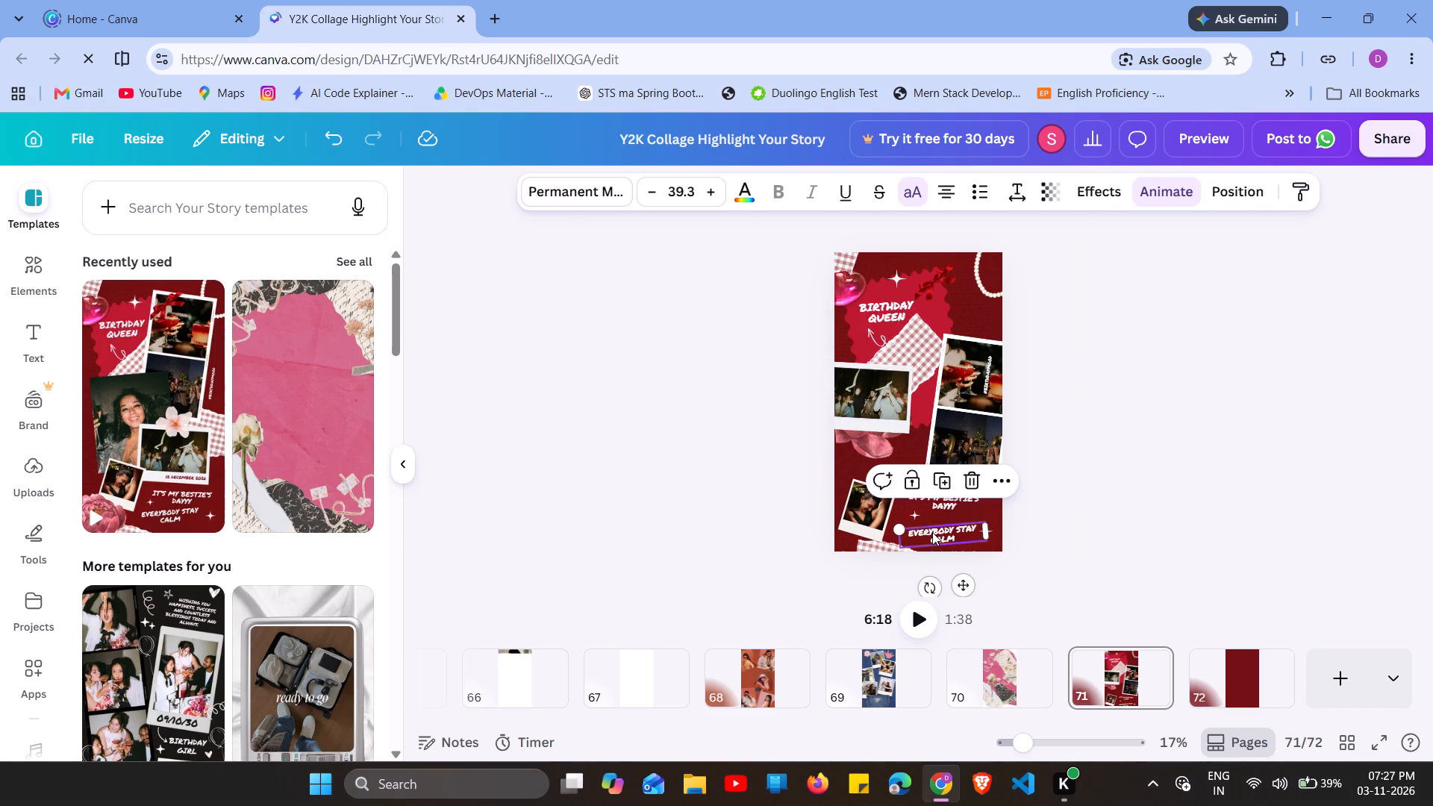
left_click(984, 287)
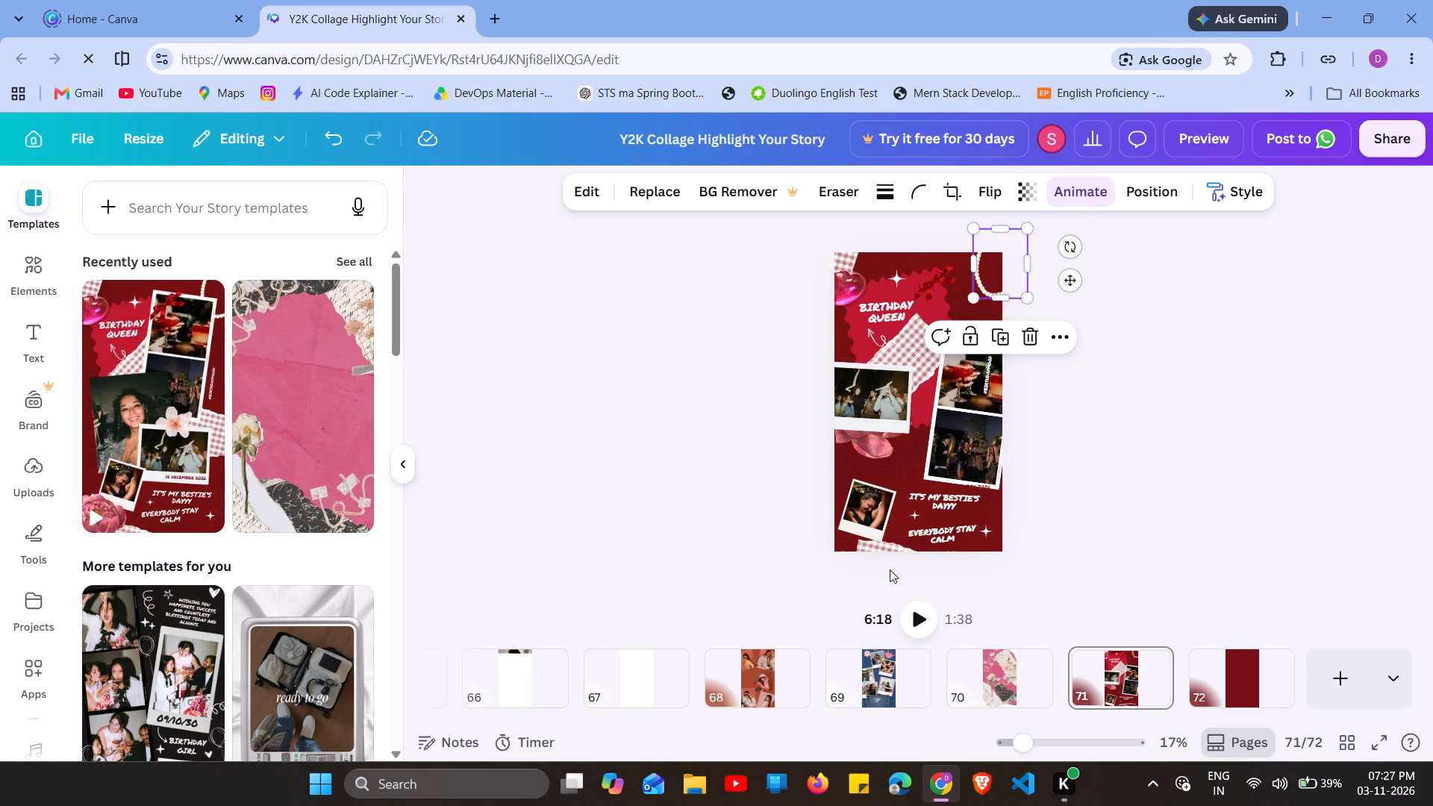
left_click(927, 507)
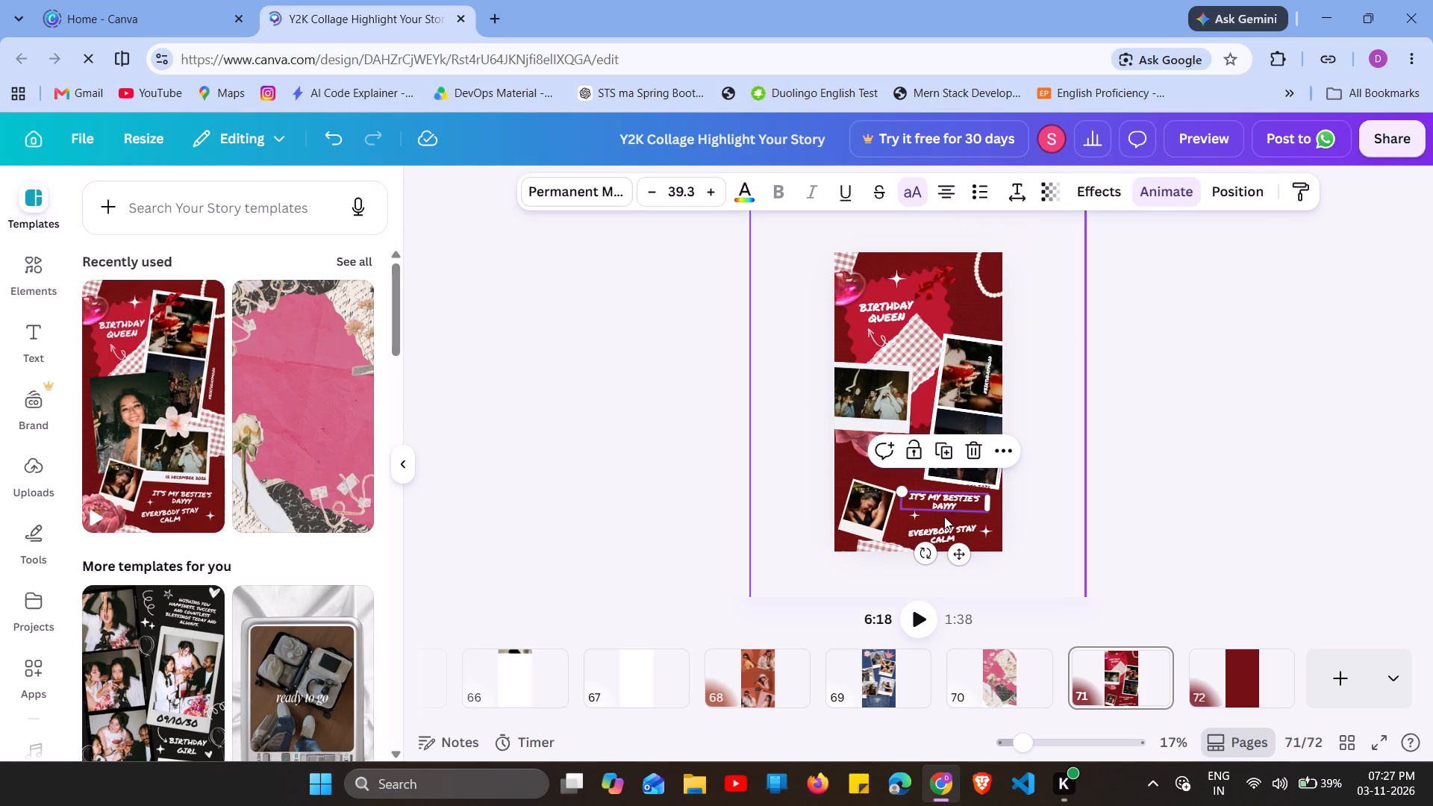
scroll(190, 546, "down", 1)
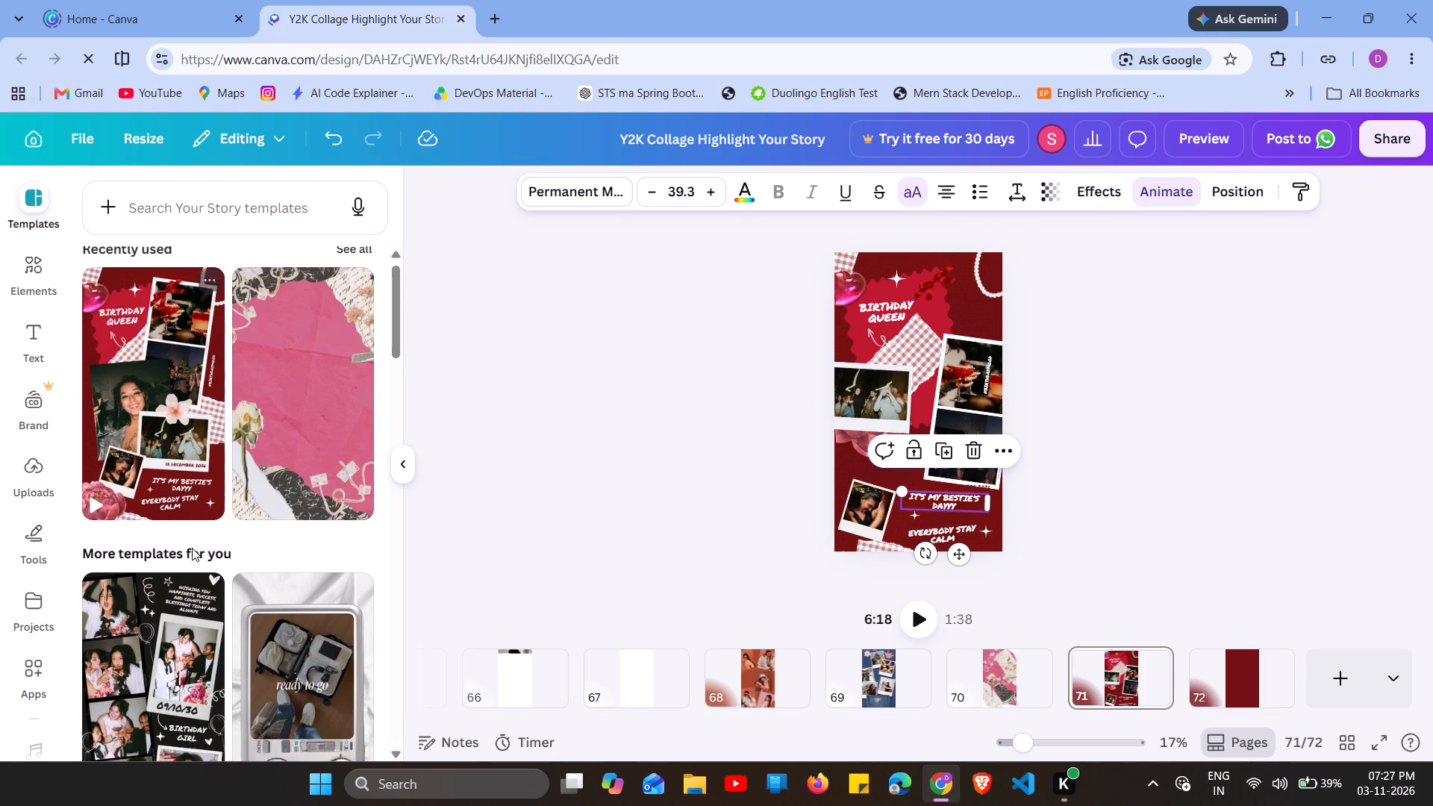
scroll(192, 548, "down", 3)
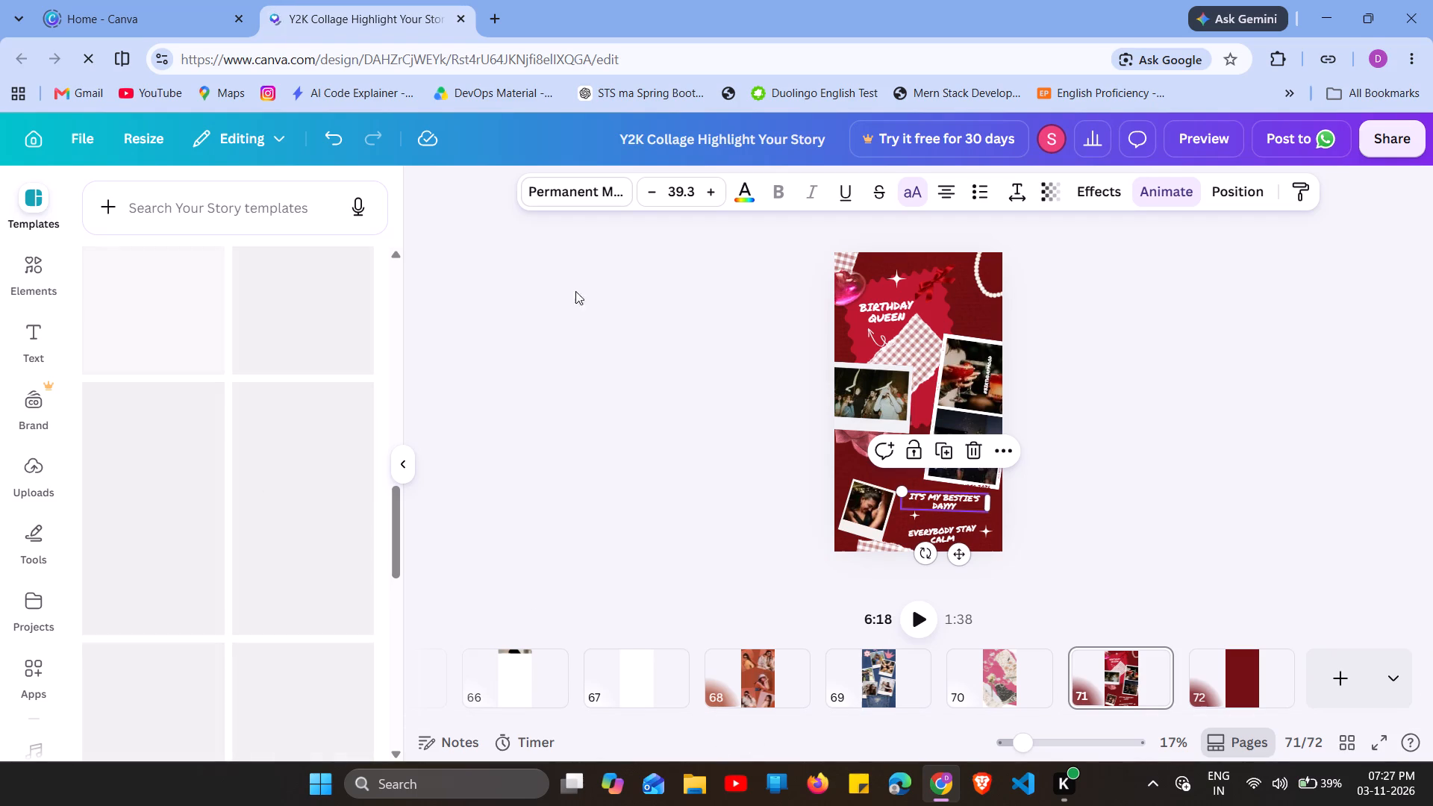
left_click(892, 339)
On page 70, move the taped dried flower bunch from the page's right edge to its upper middle, over the pink paper.
left_click(990, 700)
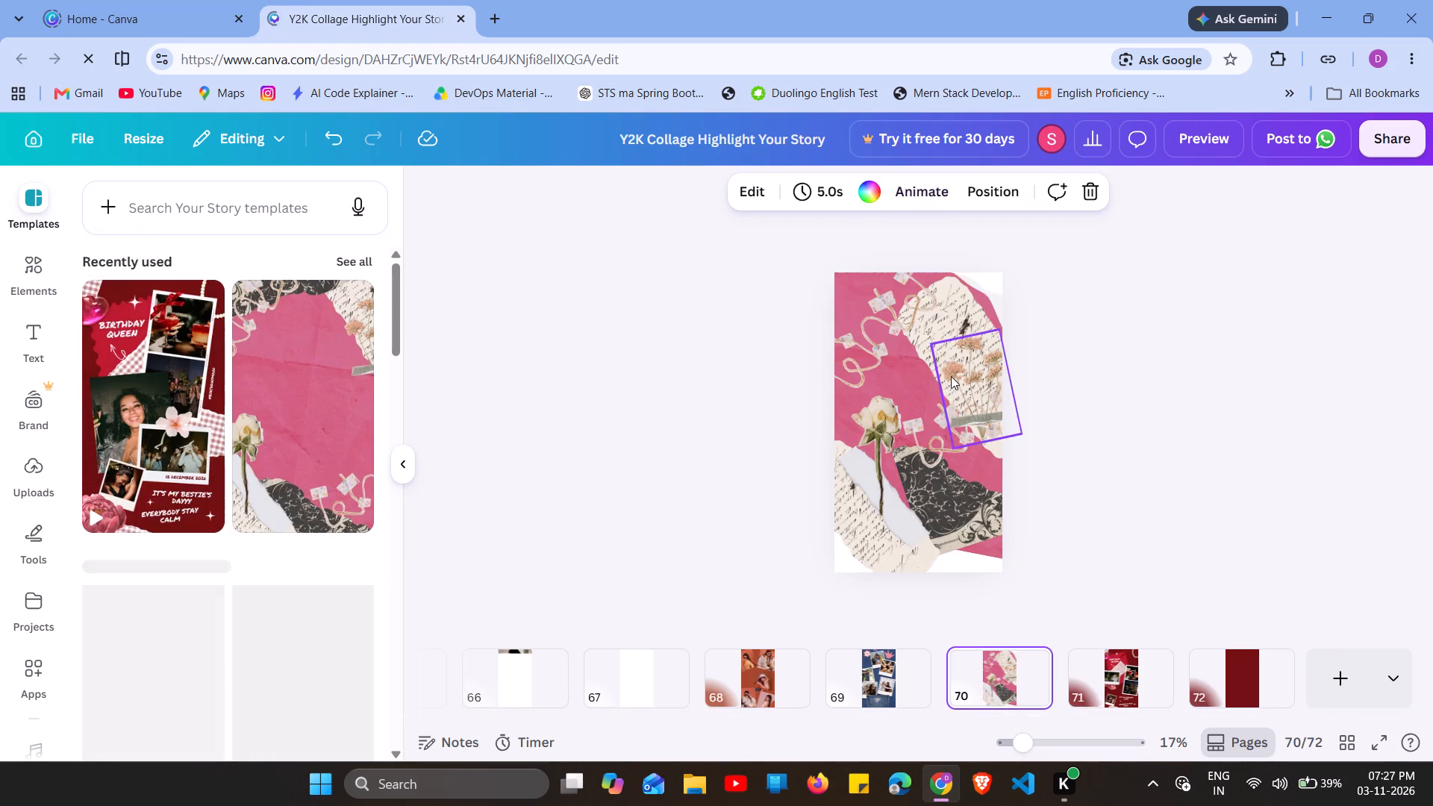
left_click(947, 372)
left_click_drag(946, 372, 894, 379)
left_click(985, 510)
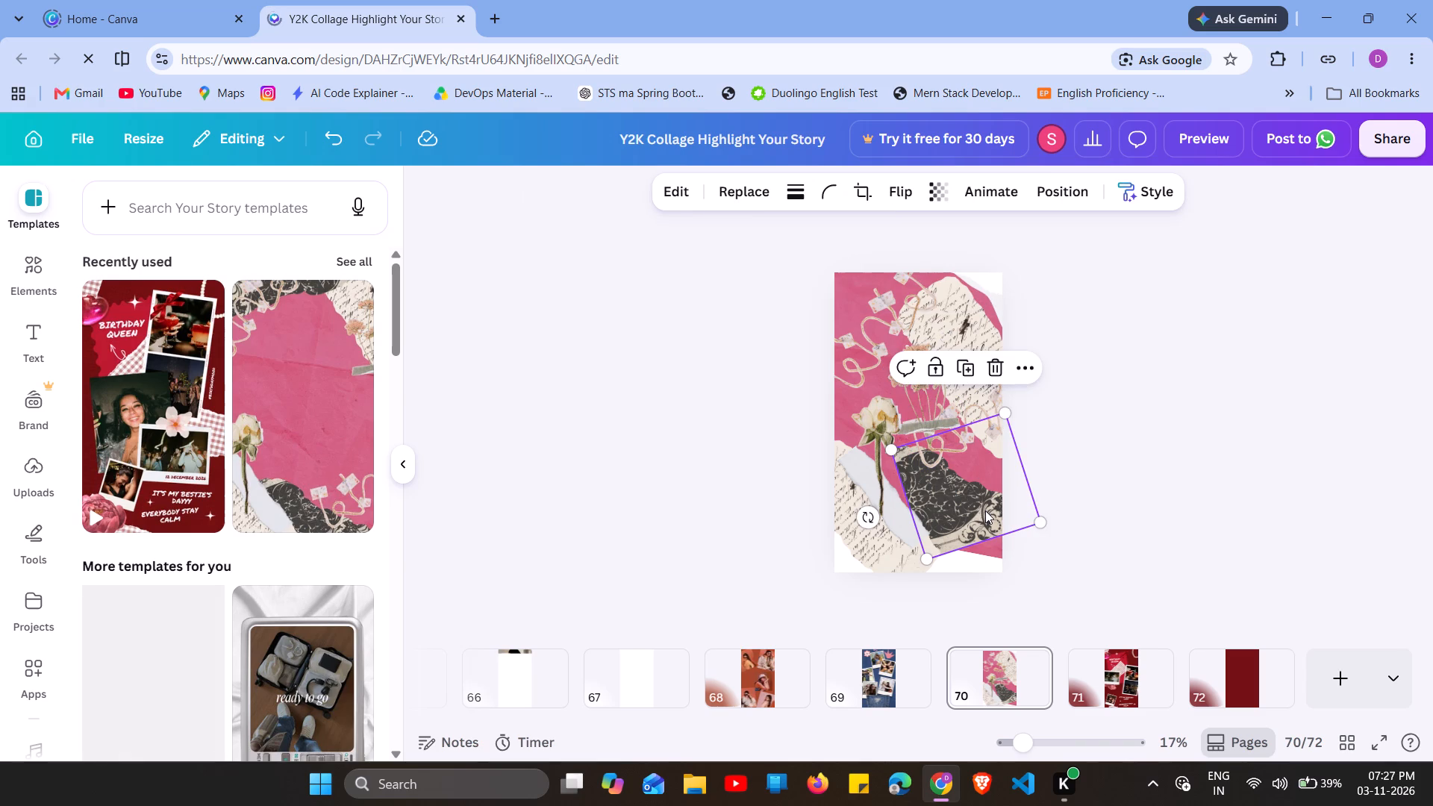
left_click(985, 510)
left_click(934, 434)
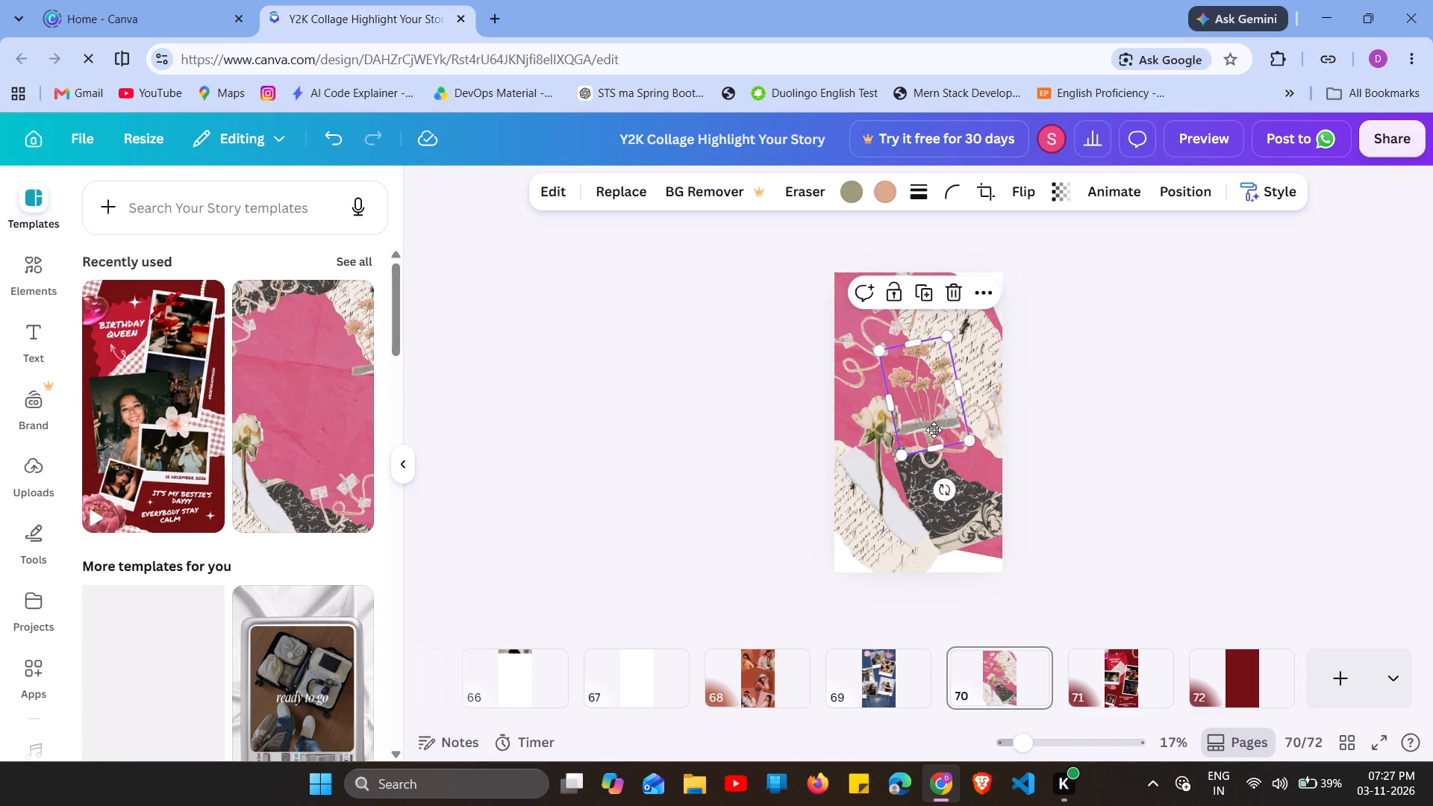
left_click(934, 425)
left_click_drag(933, 475, 933, 468)
left_click_drag(922, 405, 917, 428)
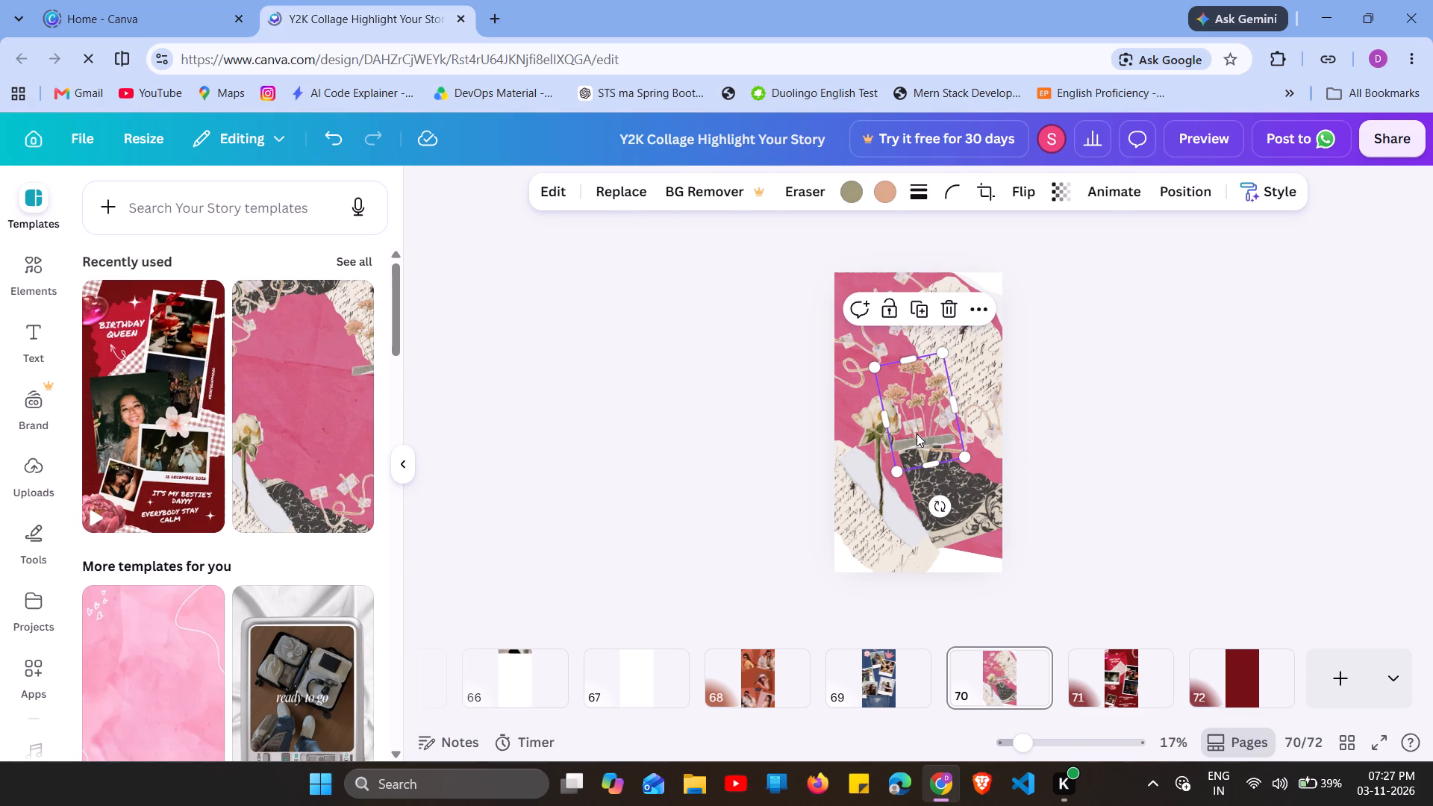
left_click(919, 422)
left_click_drag(920, 402, 917, 380)
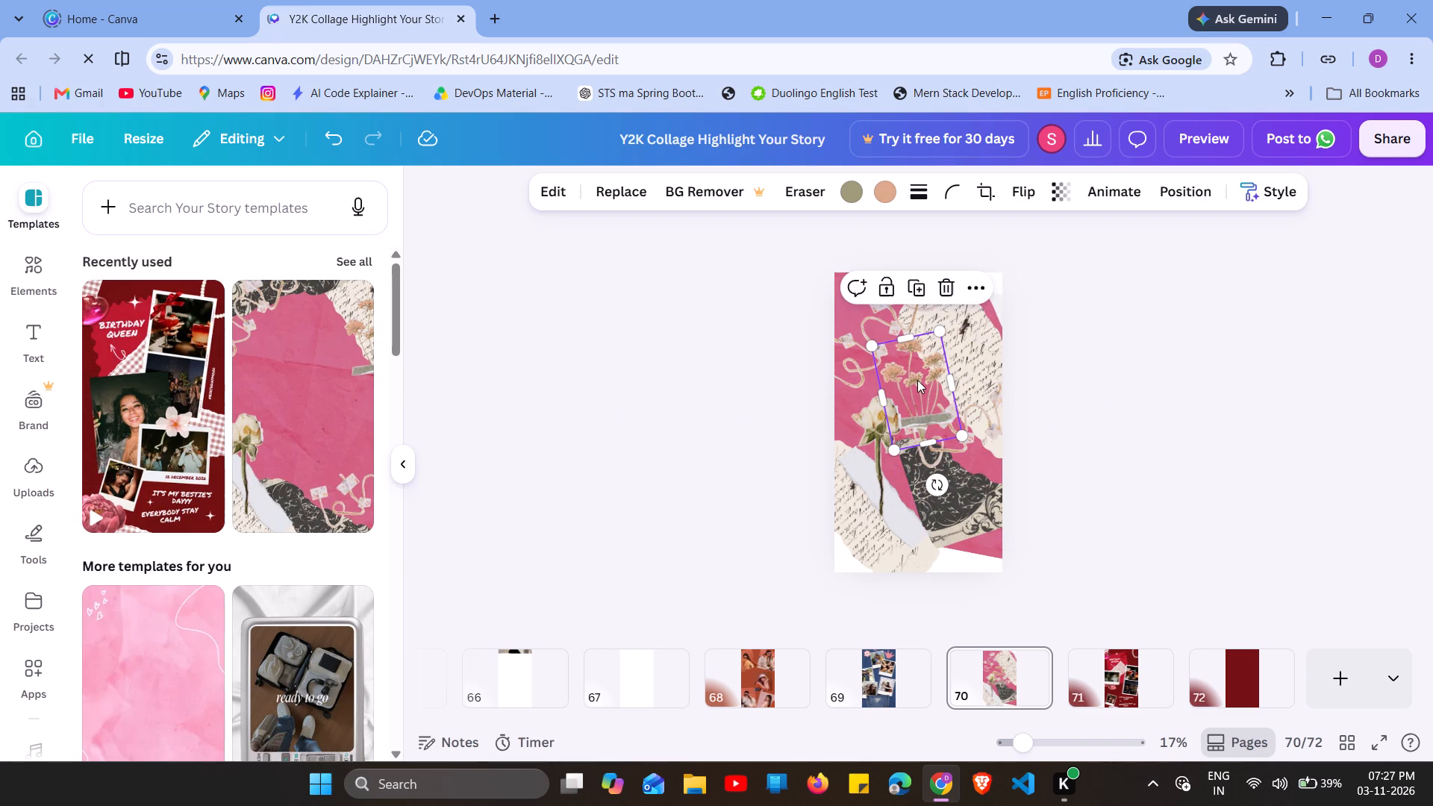
left_click(917, 380)
left_click_drag(917, 399, 917, 415)
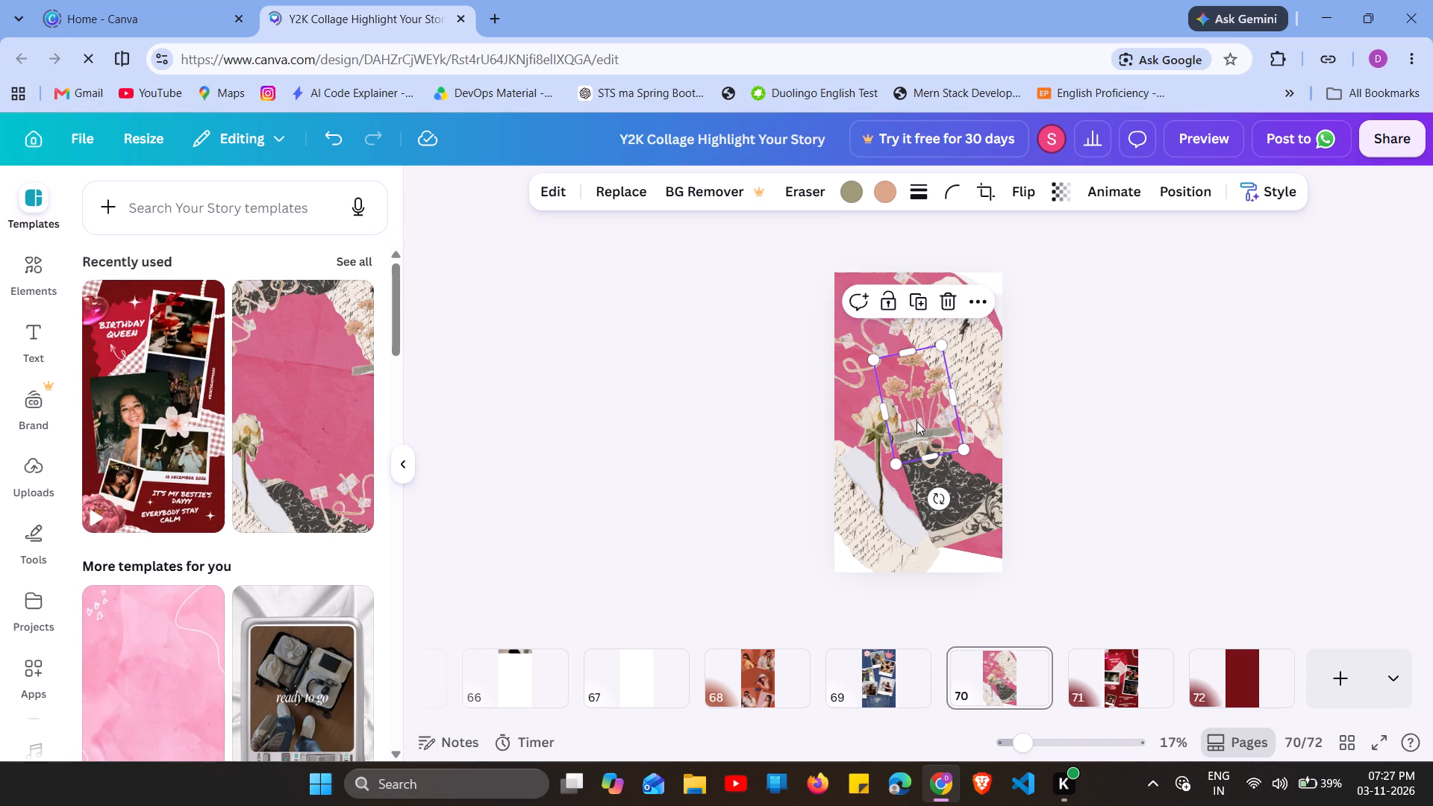
left_click(917, 423)
left_click_drag(920, 385, 907, 307)
left_click_drag(907, 307, 905, 362)
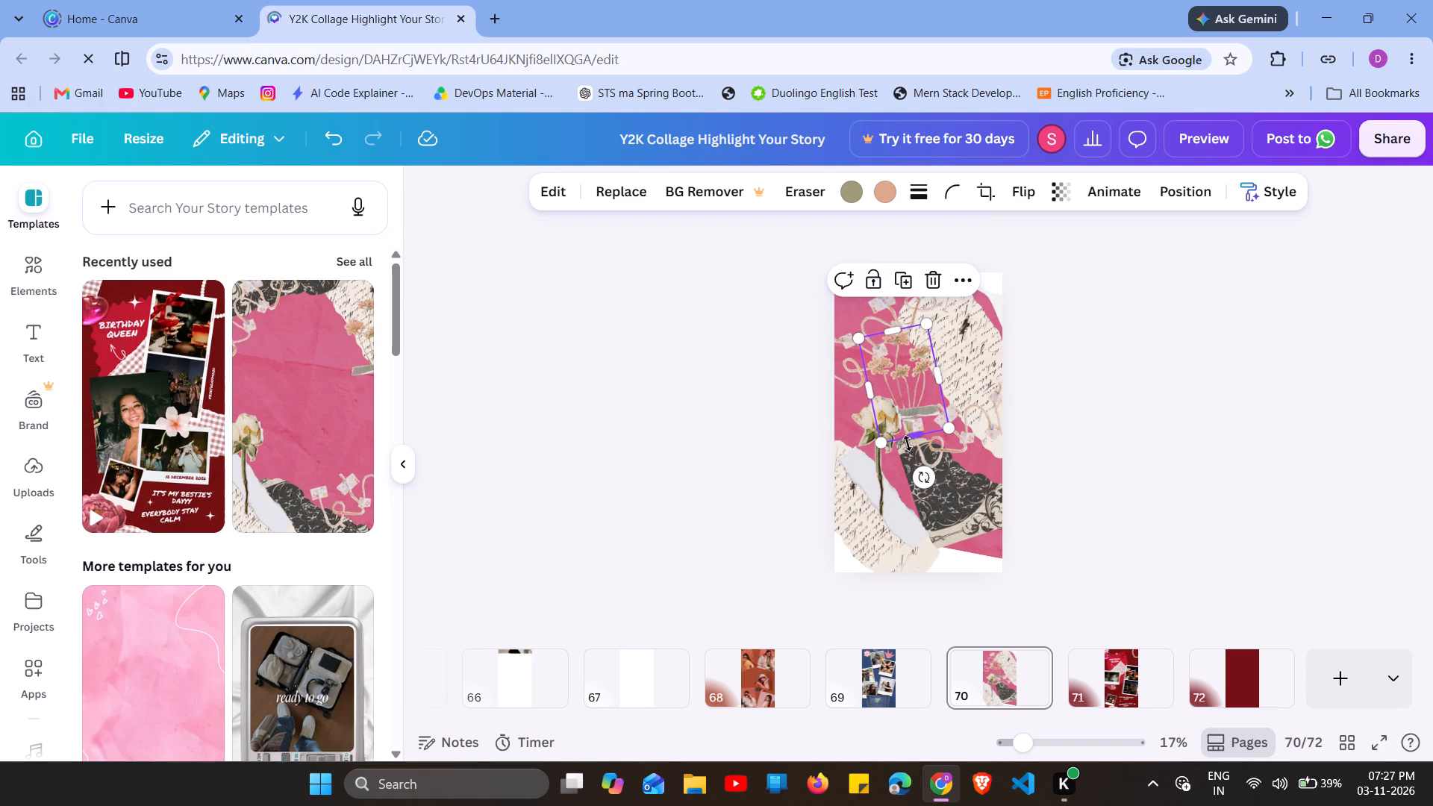
Shift the lower script paper toward the page's bottom-left corner and move the black floral paper down toward the bottom-right.
left_click_drag(872, 523, 857, 536)
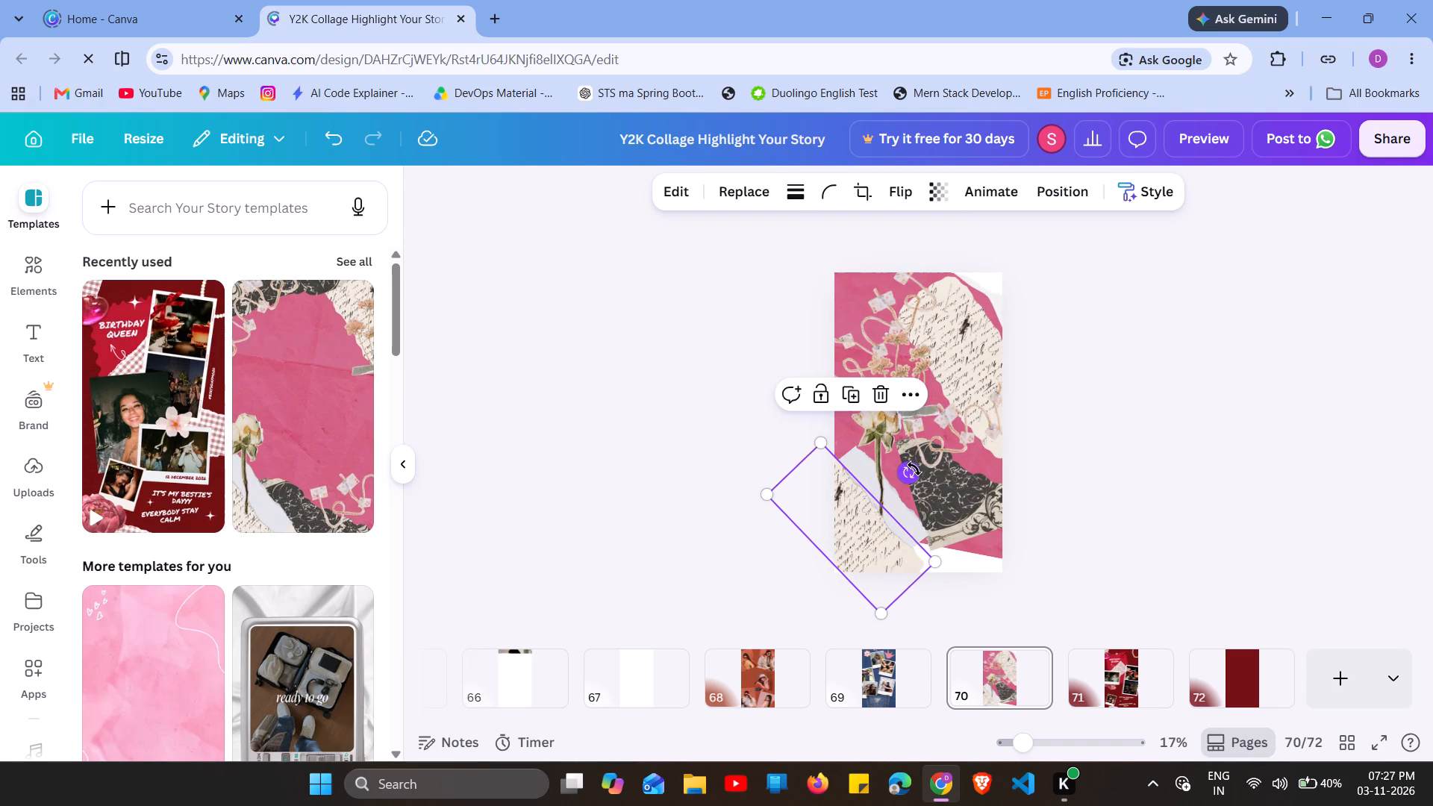
left_click(942, 435)
left_click(958, 481)
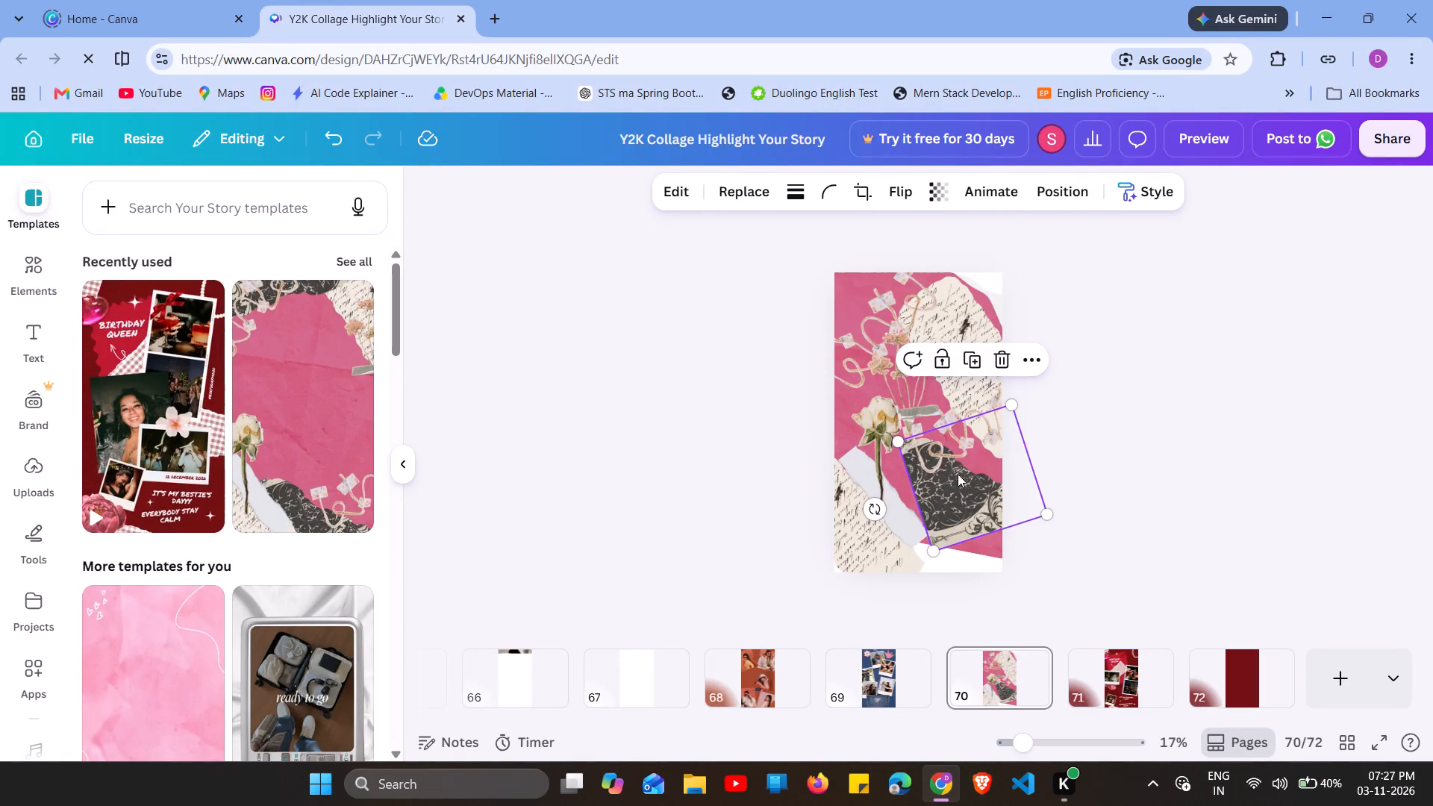
left_click(961, 440)
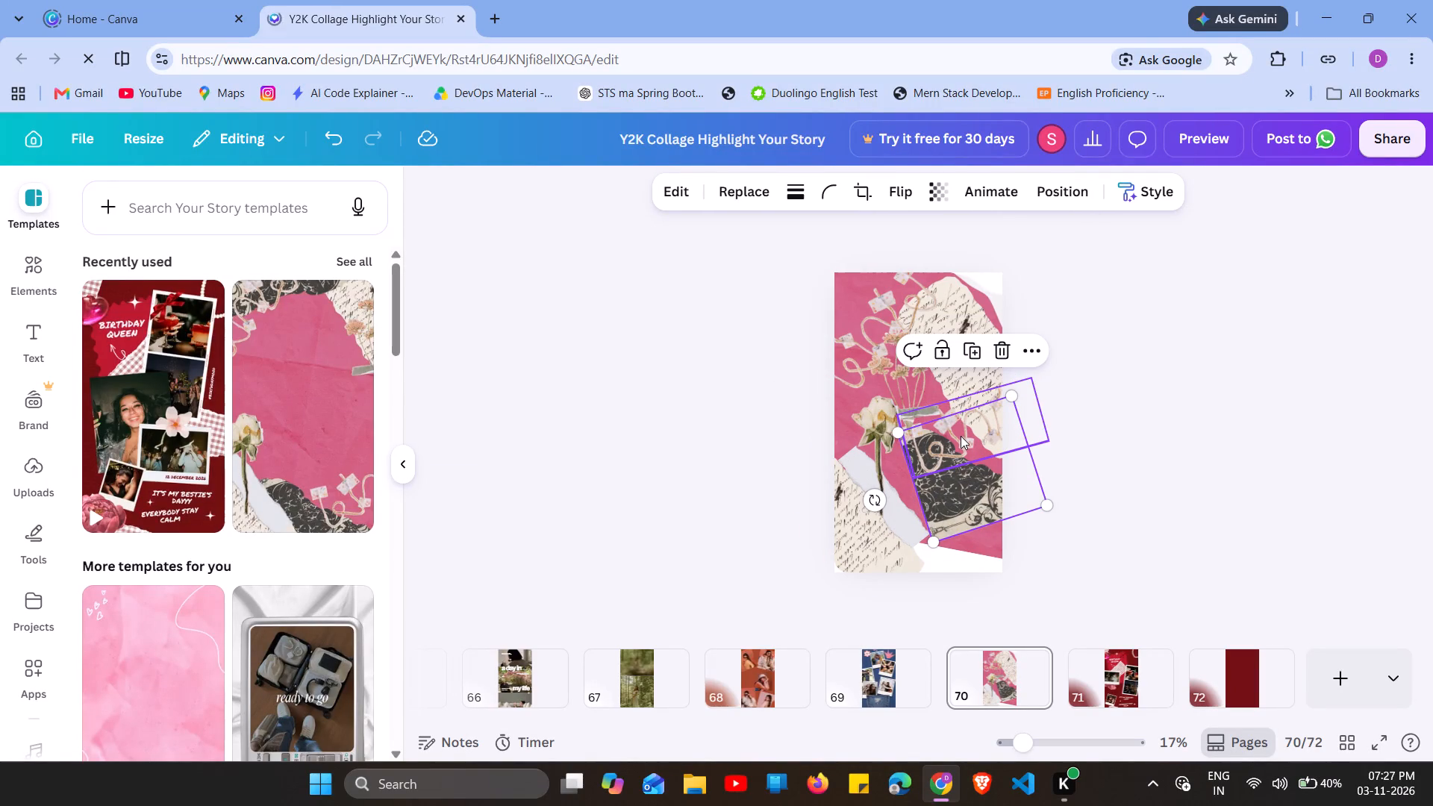
left_click_drag(957, 508, 957, 543)
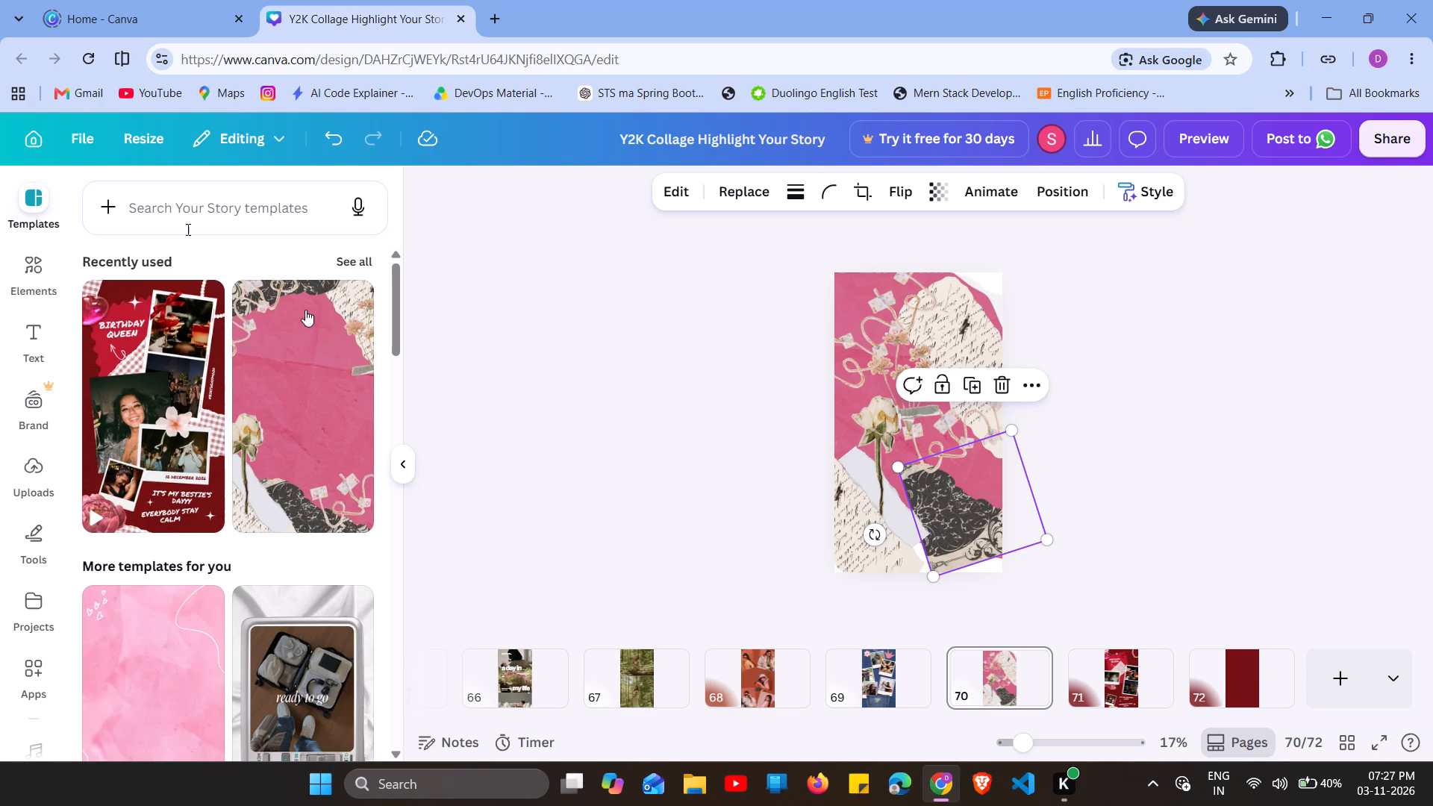
Move the white rose up and left onto the page's left edge, and the upper script paper into the top-right corner.
left_click_drag(889, 457, 873, 465)
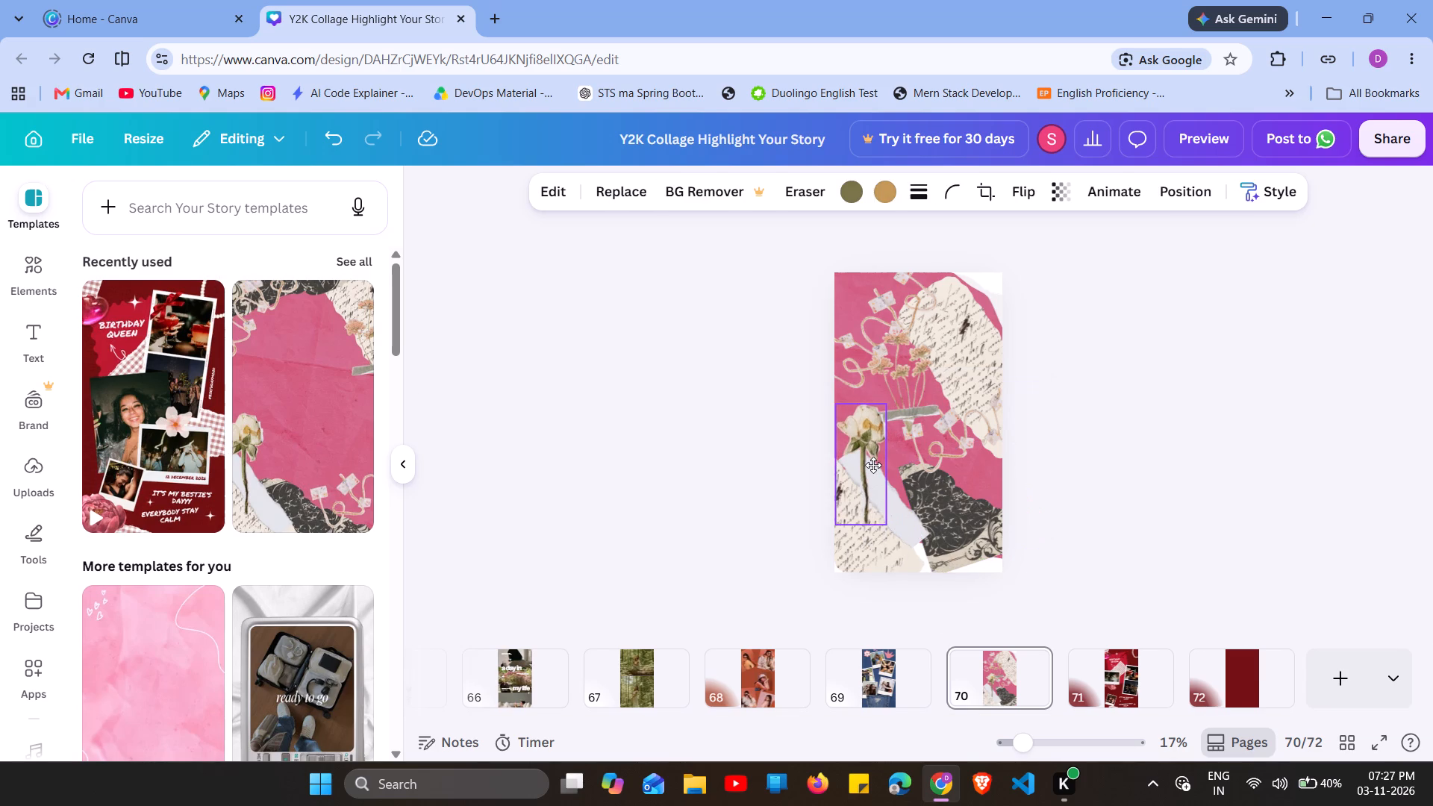
left_click_drag(873, 465, 863, 446)
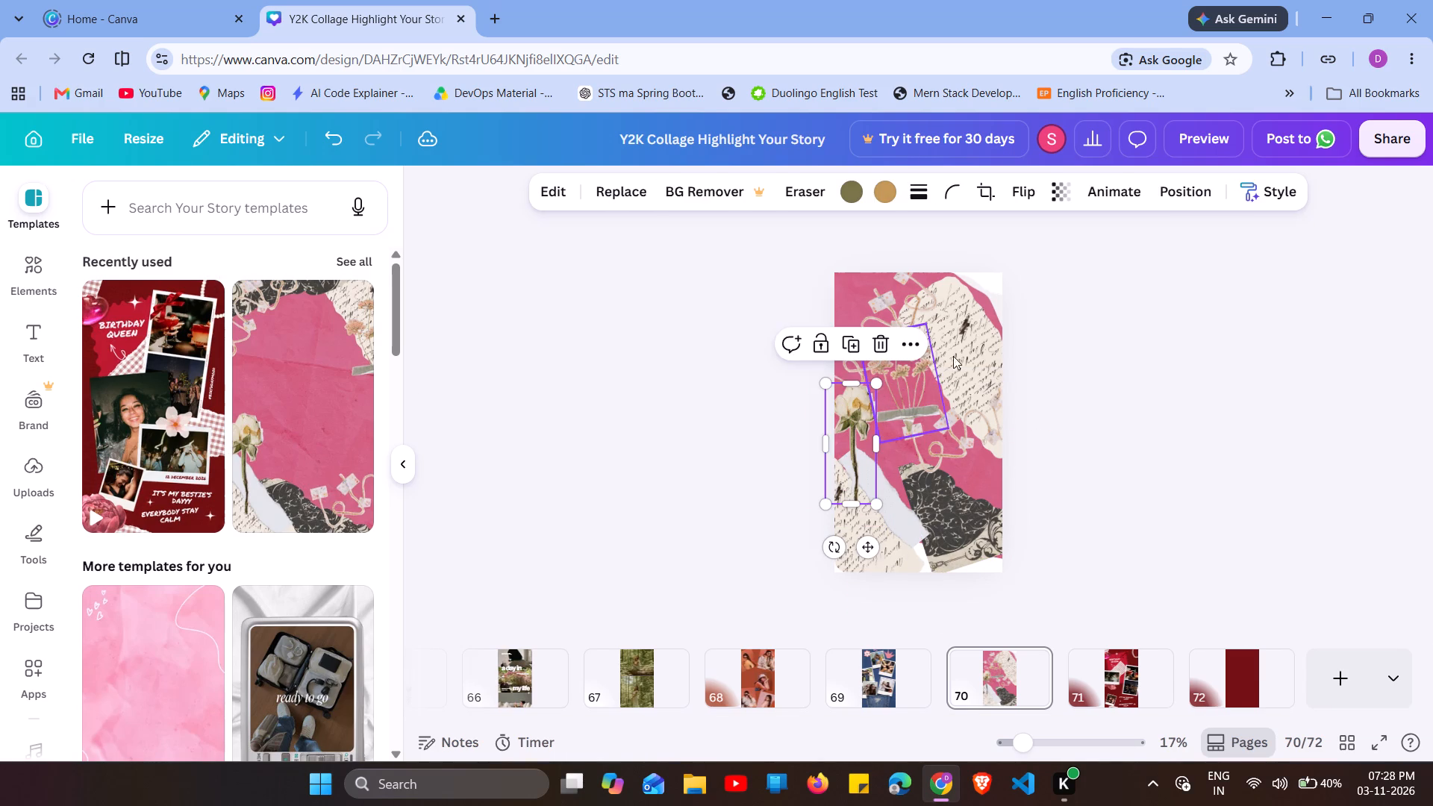
left_click_drag(958, 324, 982, 298)
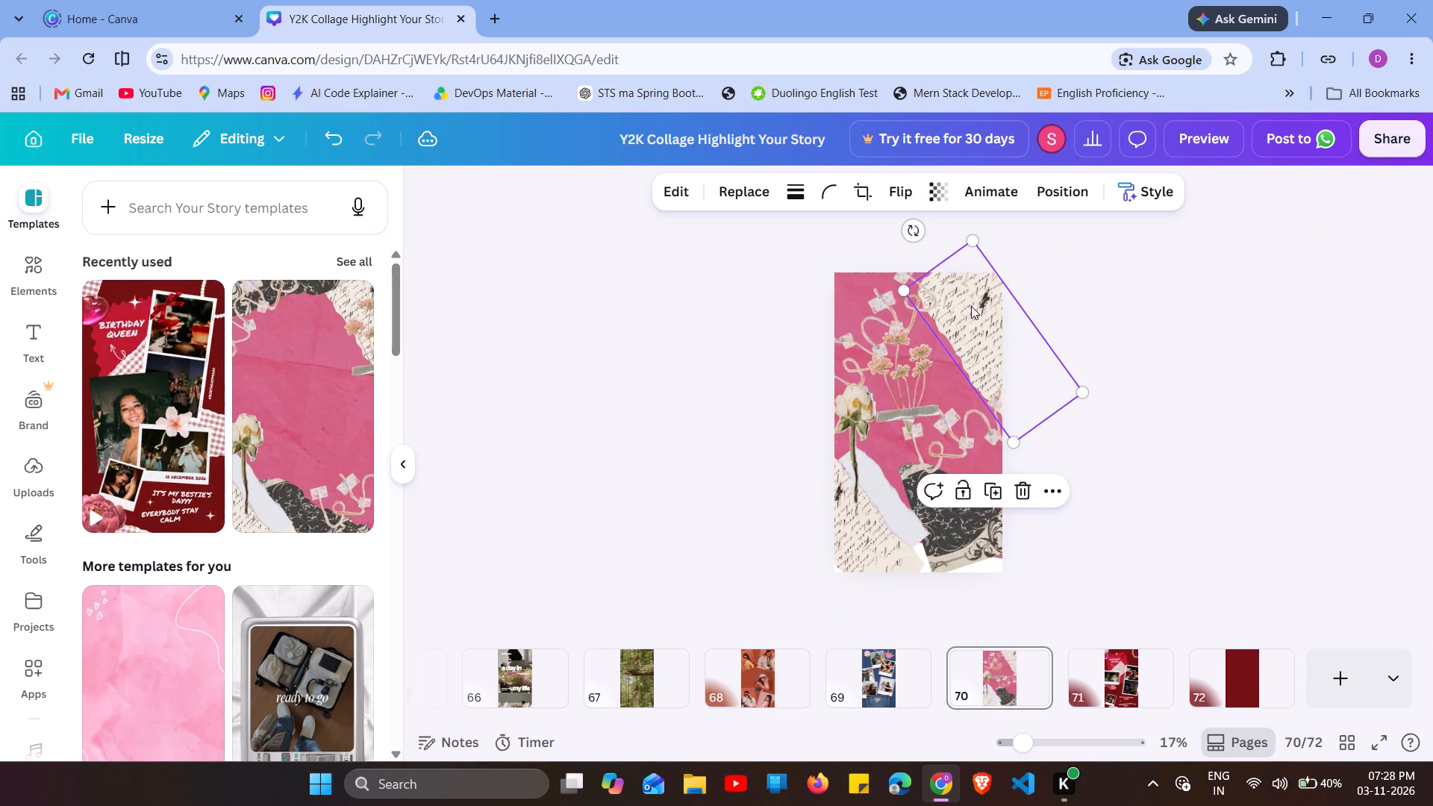
Lower the black floral paper further to fill the page's bottom-right corner.
left_click_drag(888, 498, 887, 507)
left_click_drag(958, 496, 958, 499)
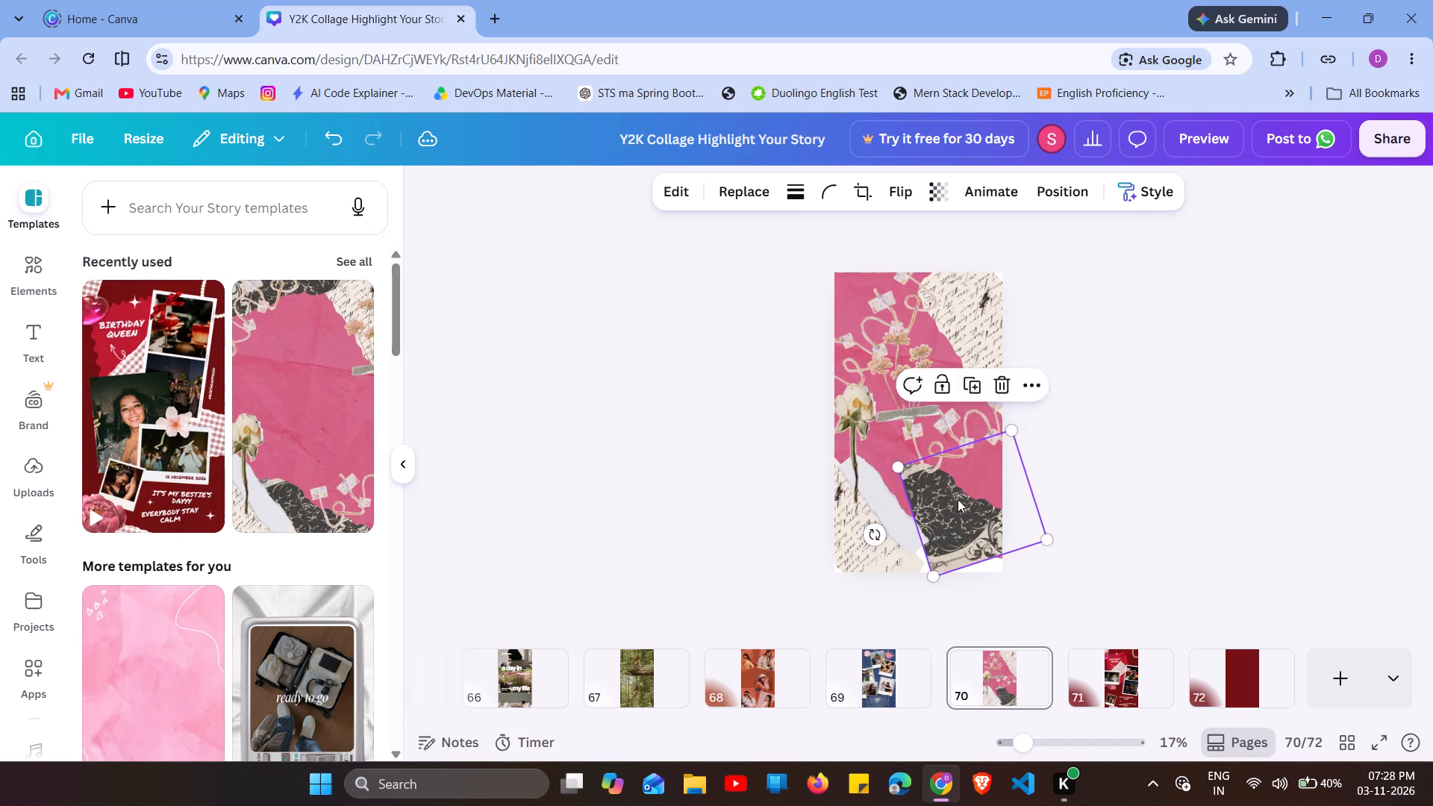
left_click_drag(958, 499, 958, 508)
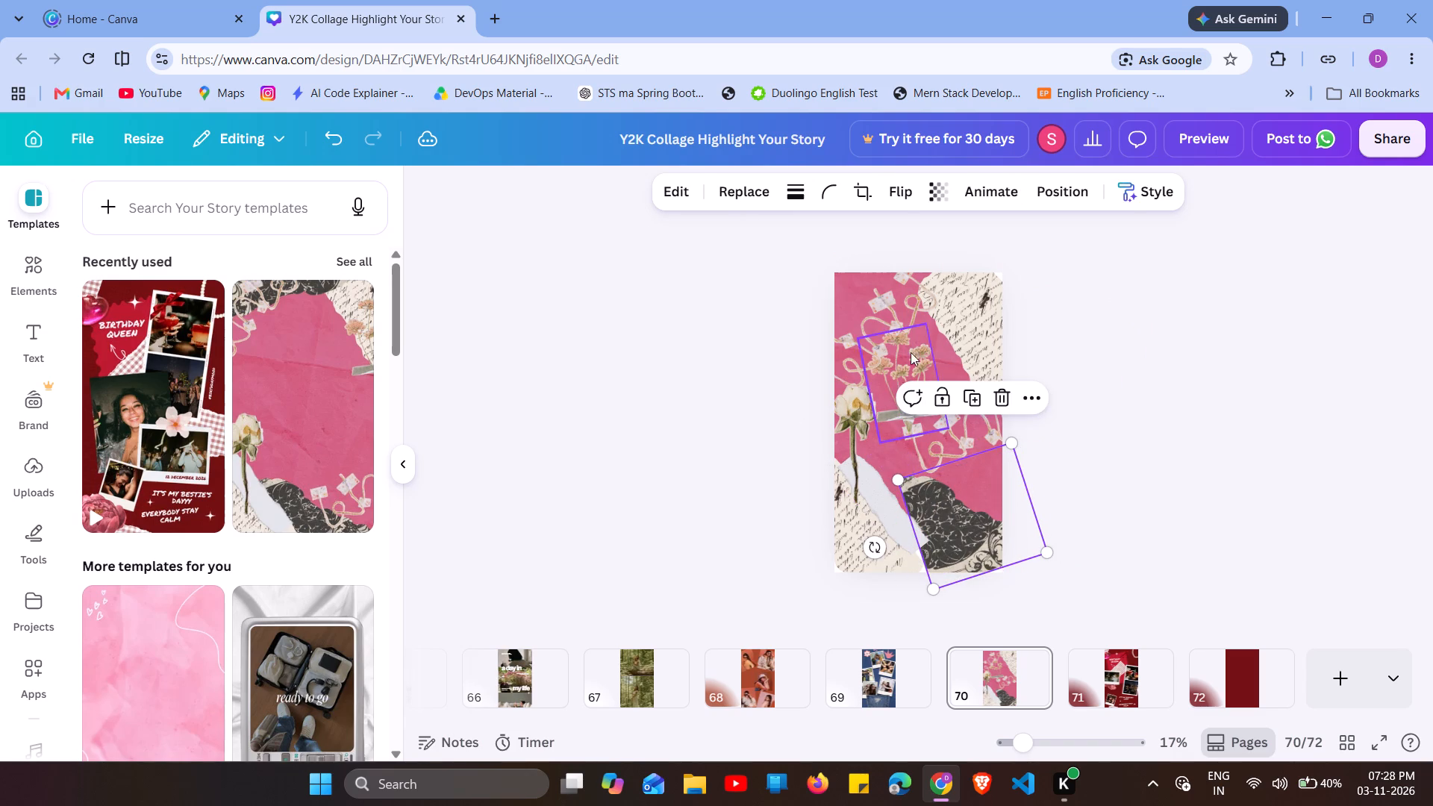
Reposition the taped dried flower bunch slightly to the right in the page's upper middle.
left_click_drag(889, 413, 893, 442)
left_click_drag(910, 407, 908, 381)
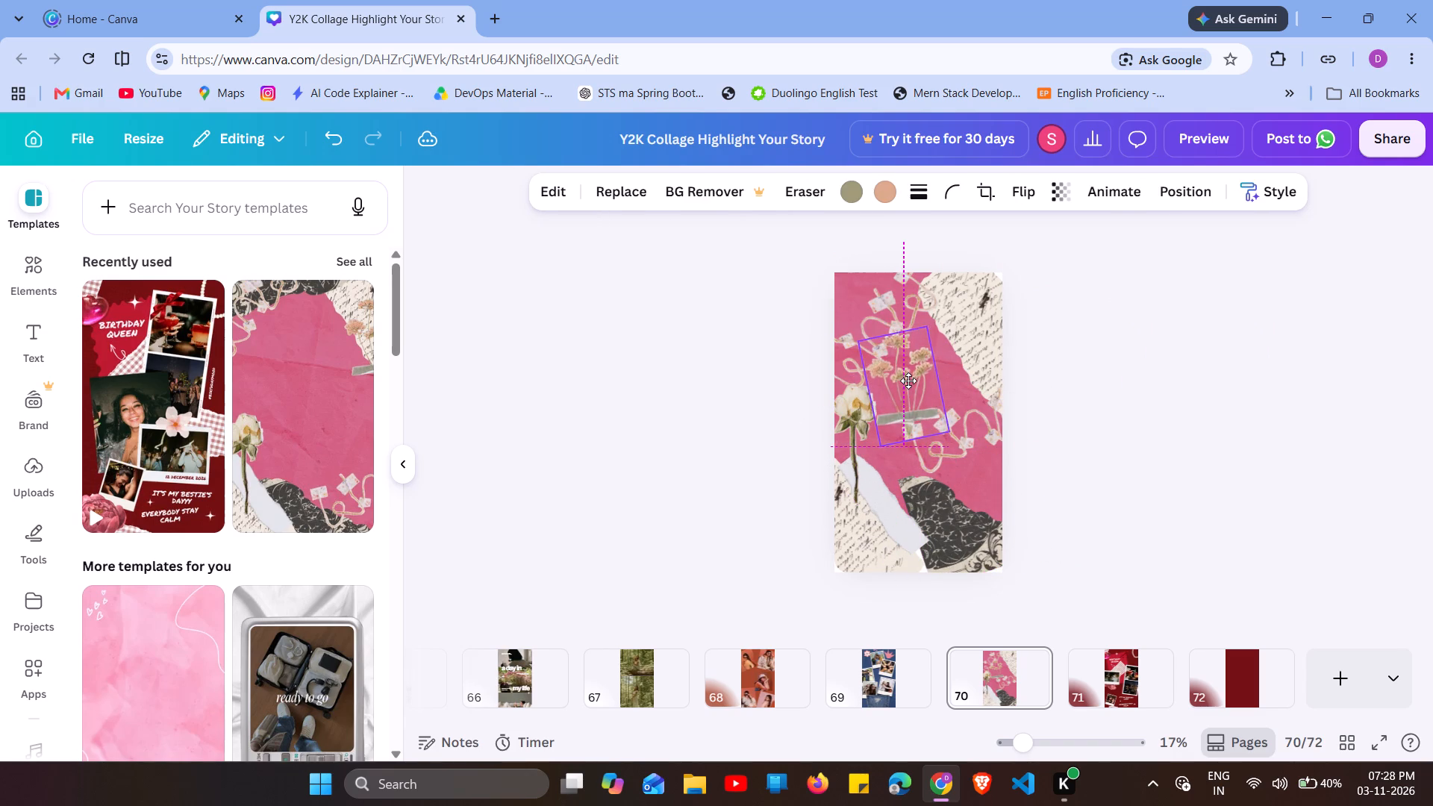
left_click_drag(908, 381, 913, 378)
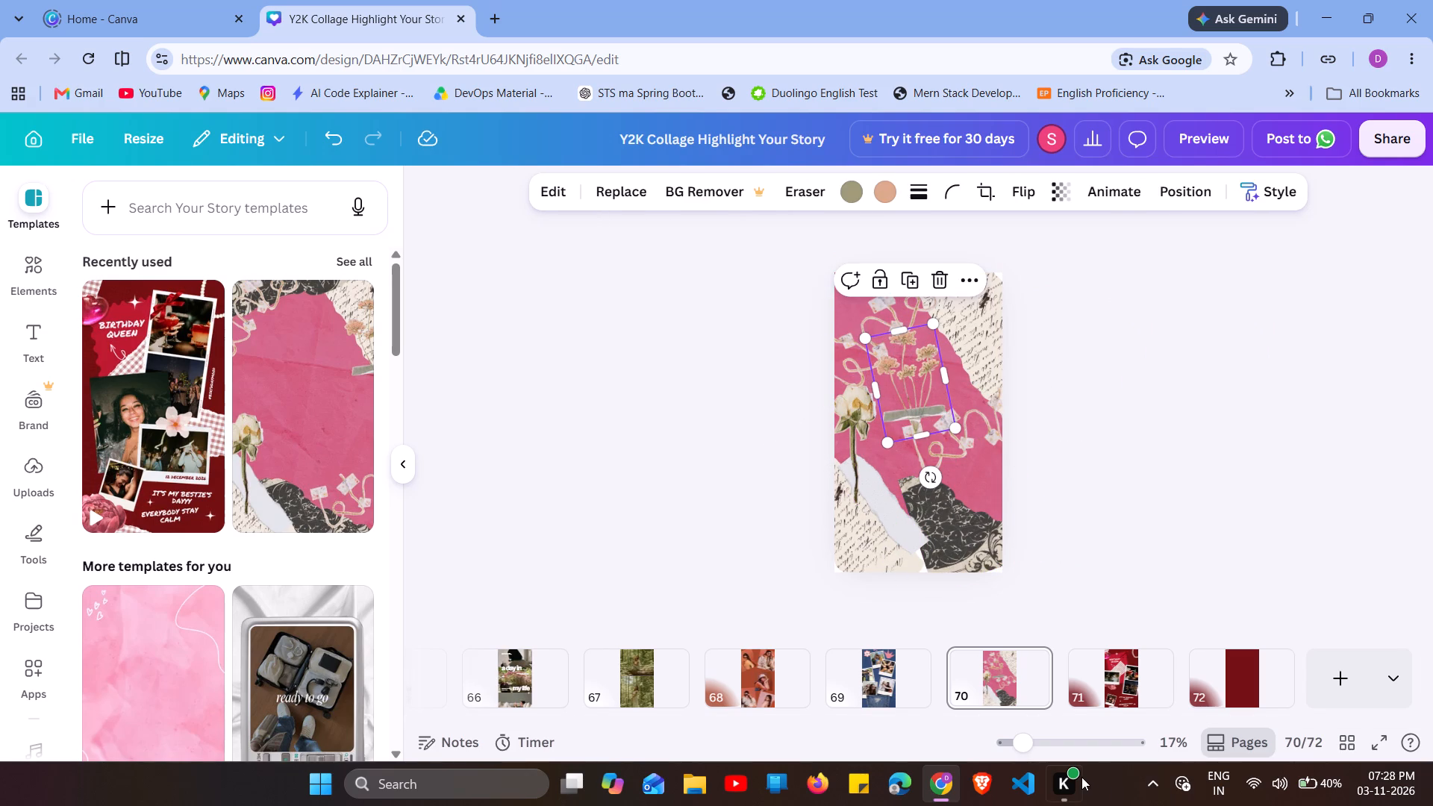